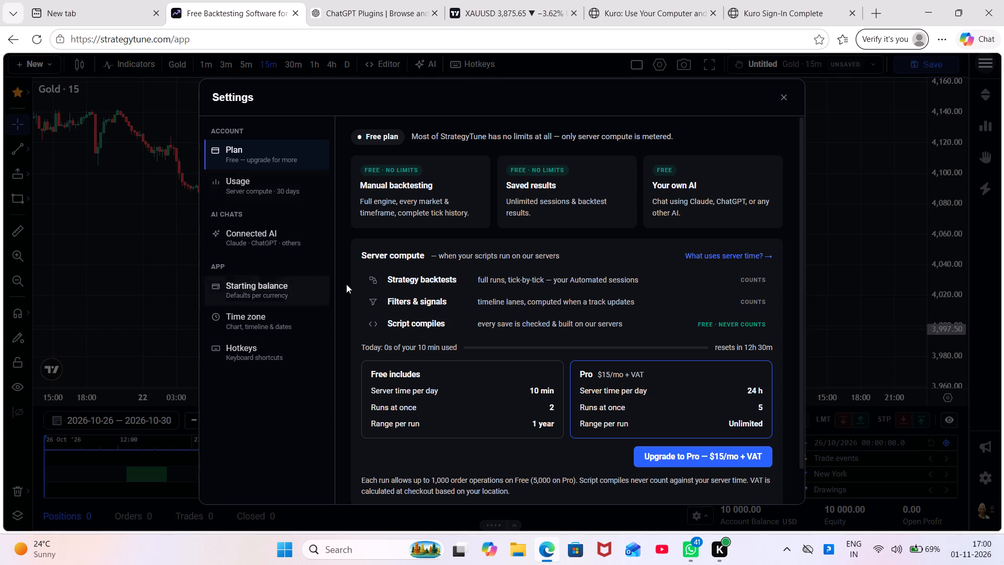
{"action": "scroll", "coordinate": [413, 277], "scroll_direction": "down", "scroll_amount": 5}
{"action": "left_click", "coordinate": [462, 372]}
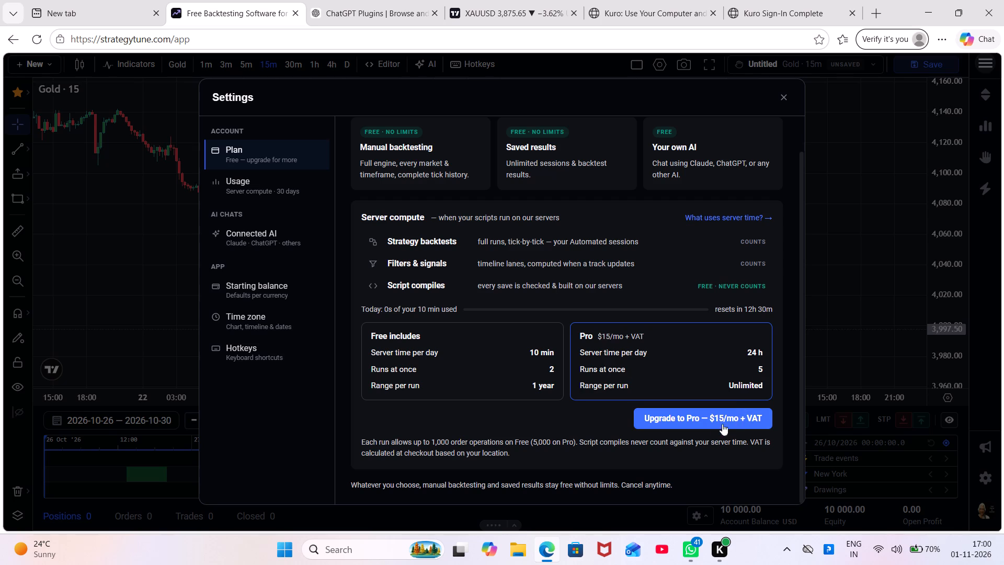
{"action": "scroll", "coordinate": [607, 412], "scroll_direction": "up", "scroll_amount": 1}
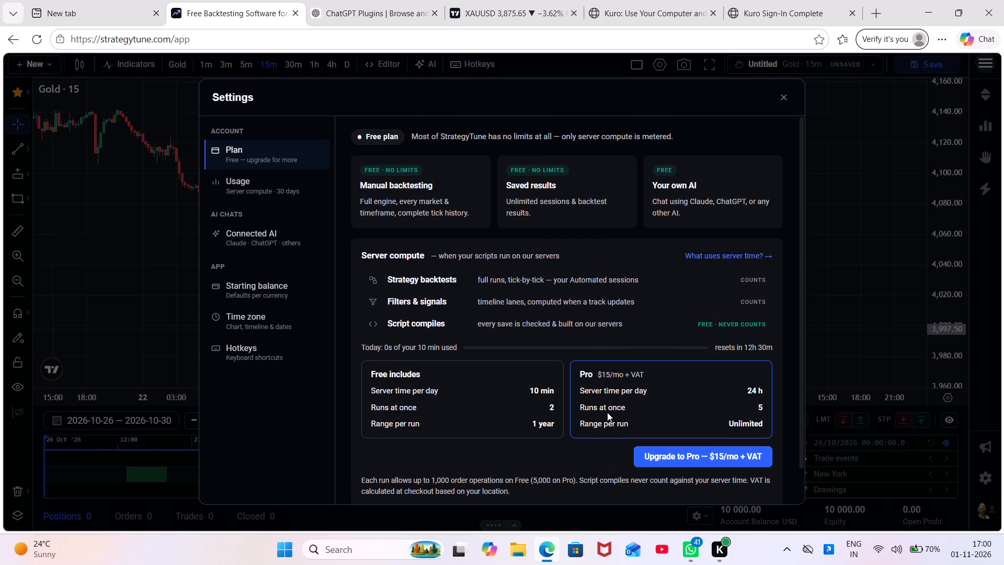
{"action": "scroll", "coordinate": [607, 412], "scroll_direction": "up", "scroll_amount": 3}
{"action": "scroll", "coordinate": [589, 407], "scroll_direction": "down", "scroll_amount": 3}
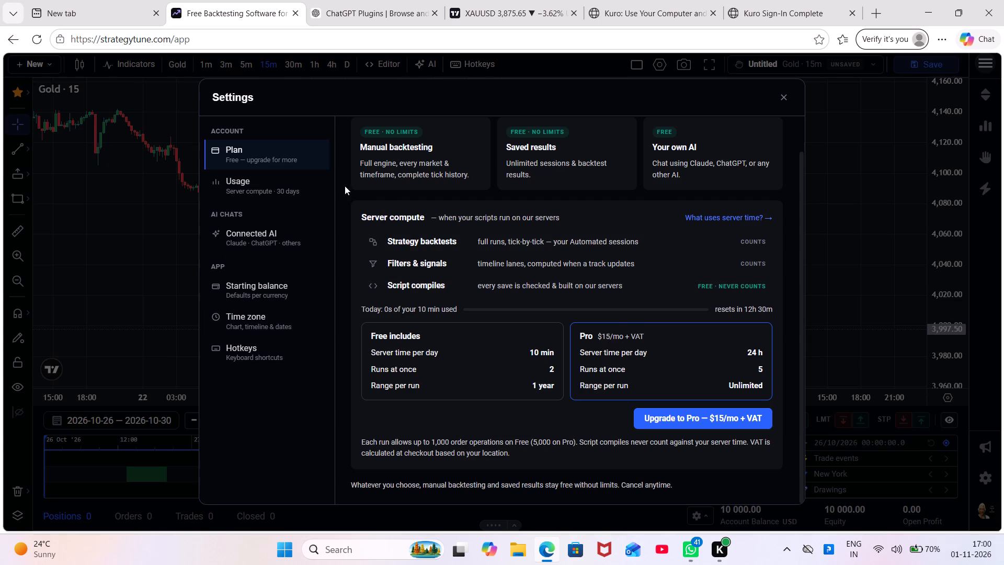
{"action": "left_click", "coordinate": [238, 184]}
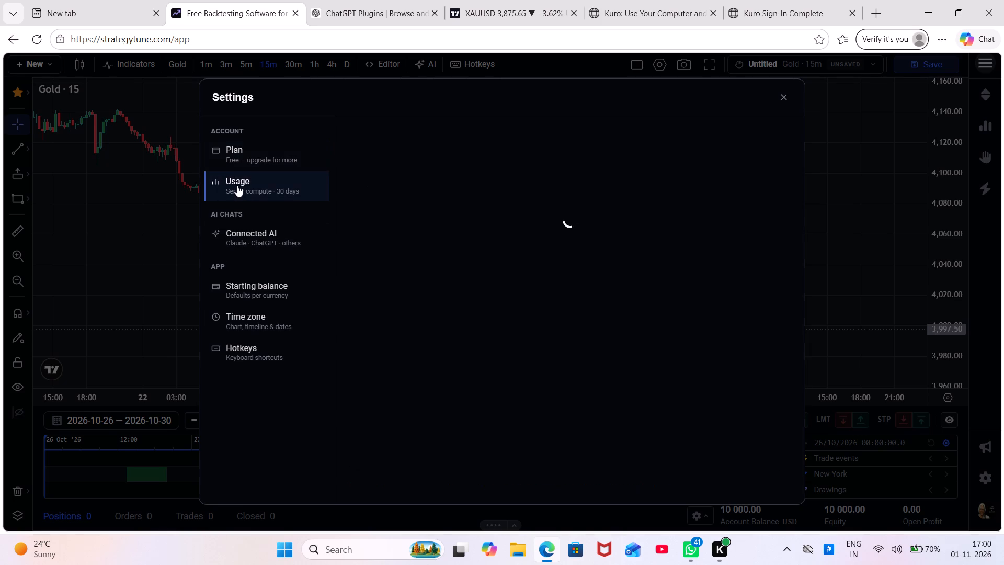
{"action": "left_click", "coordinate": [235, 157]}
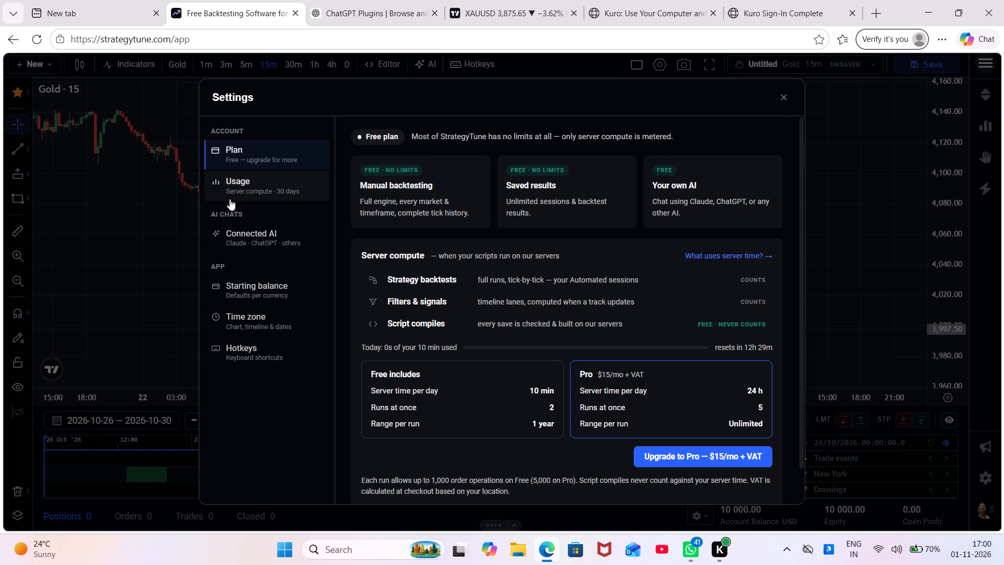
Set the app's time zone to (UTC+5:30) Kolkata.
{"action": "left_click", "coordinate": [260, 321]}
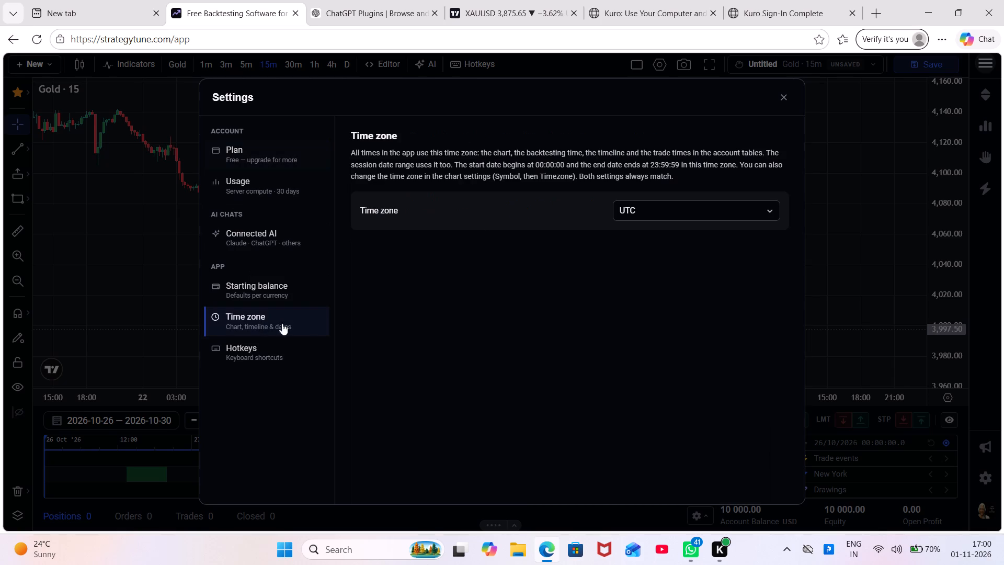
{"action": "left_click", "coordinate": [703, 205]}
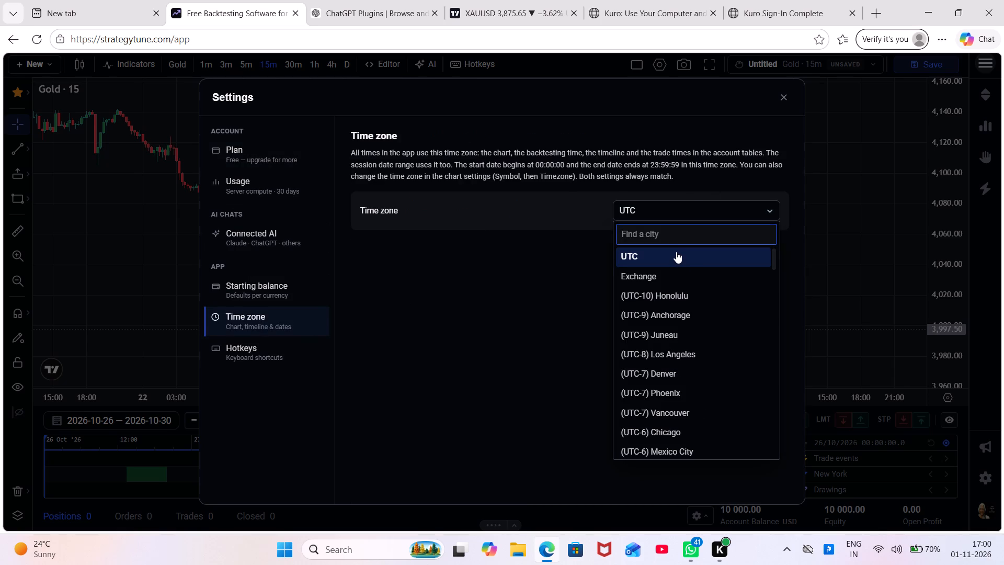
{"action": "type", "text": "ko"}
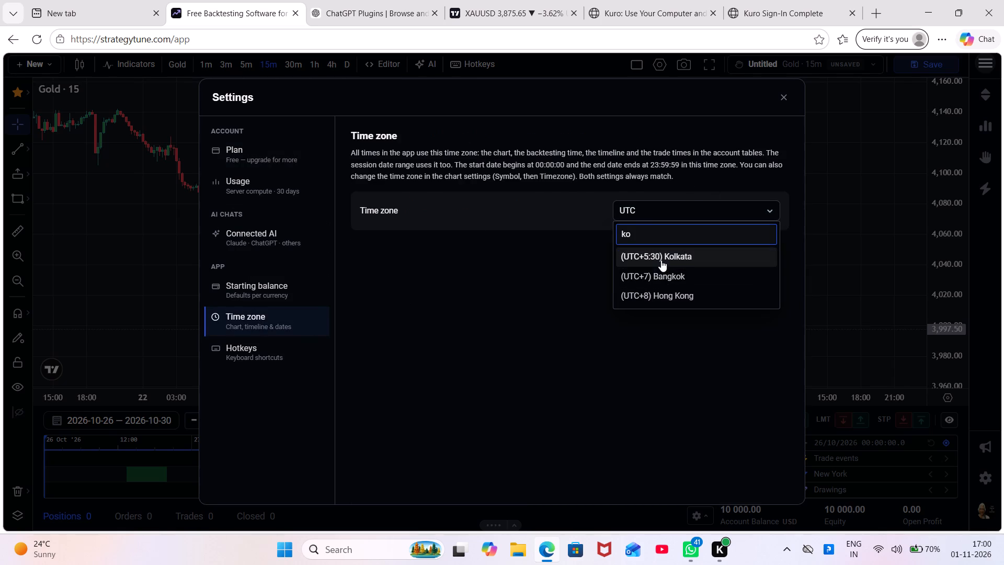
{"action": "left_click", "coordinate": [661, 260]}
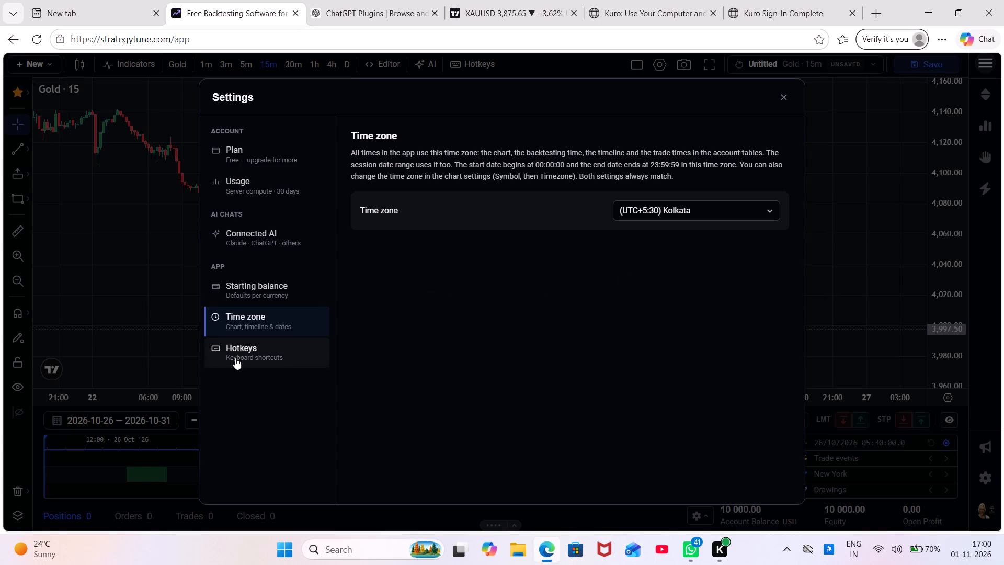
Review the hotkeys for backtesting playback and chart view in the settings, and close the settings.
{"action": "left_click", "coordinate": [235, 358]}
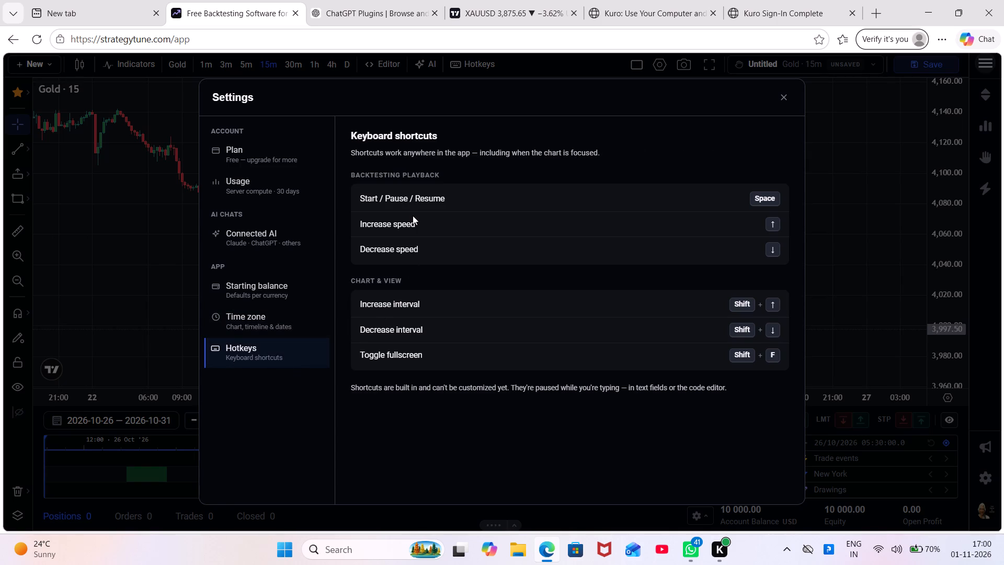
{"action": "left_click", "coordinate": [768, 197]}
{"action": "left_click", "coordinate": [773, 225]}
{"action": "scroll", "coordinate": [366, 329], "scroll_direction": "up", "scroll_amount": 3}
{"action": "scroll", "coordinate": [366, 329], "scroll_direction": "down", "scroll_amount": 2}
{"action": "left_click", "coordinate": [778, 100]}
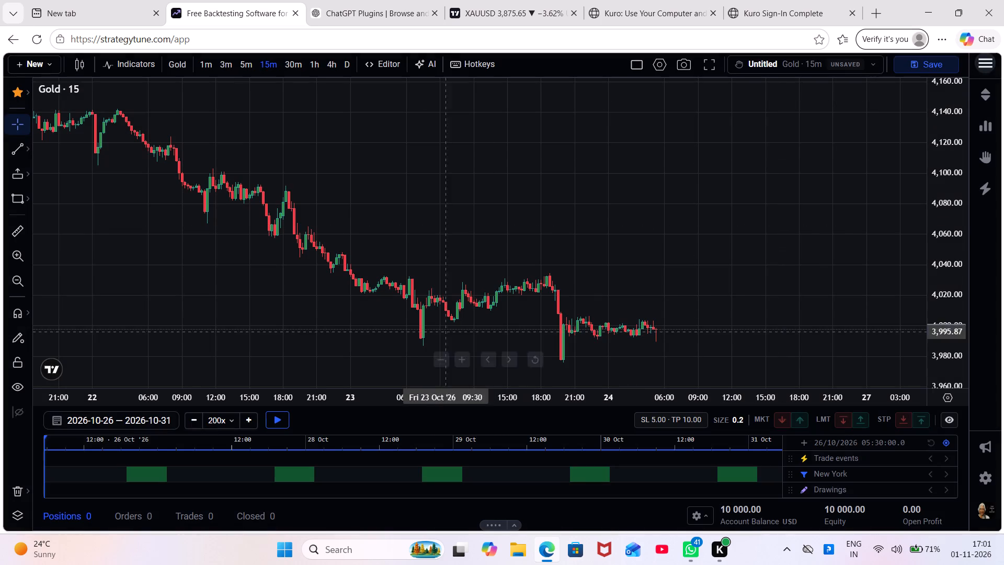
Start the backtest playback on the 15-minute Gold chart and pause it.
{"action": "left_click", "coordinate": [273, 416]}
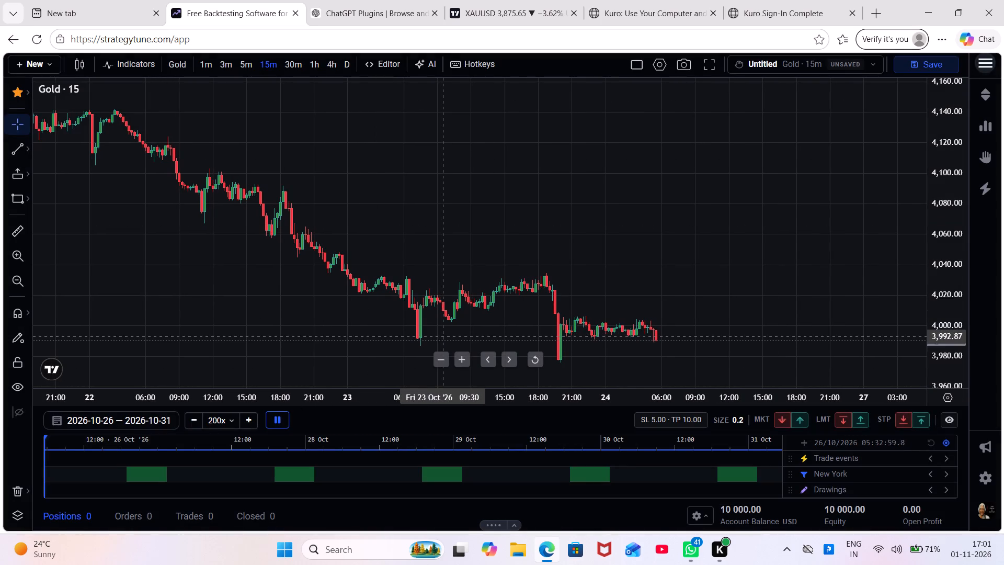
{"action": "key", "text": "space"}
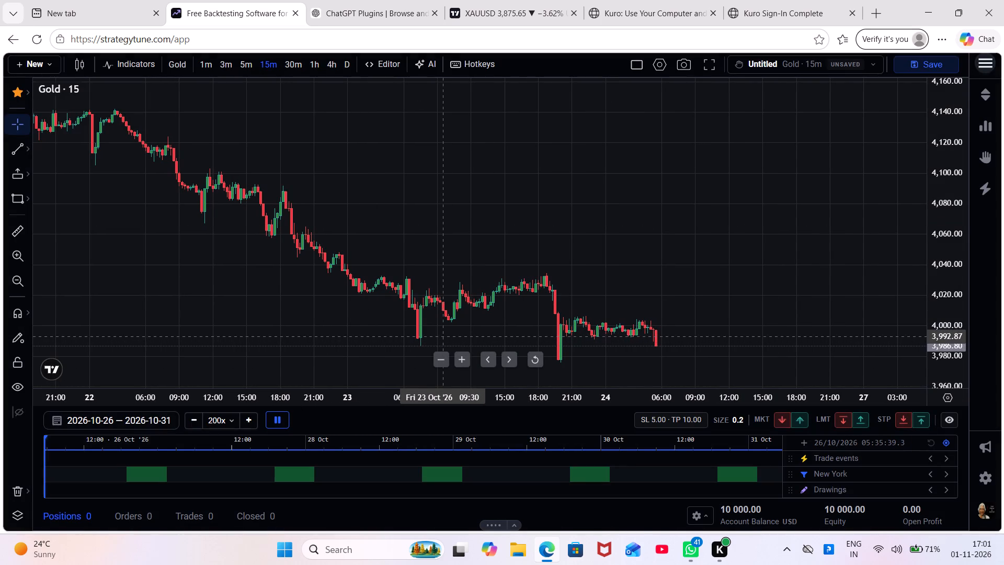
Set the backtest playback speed to 20x and resume the playback.
{"action": "key", "text": "Up"}
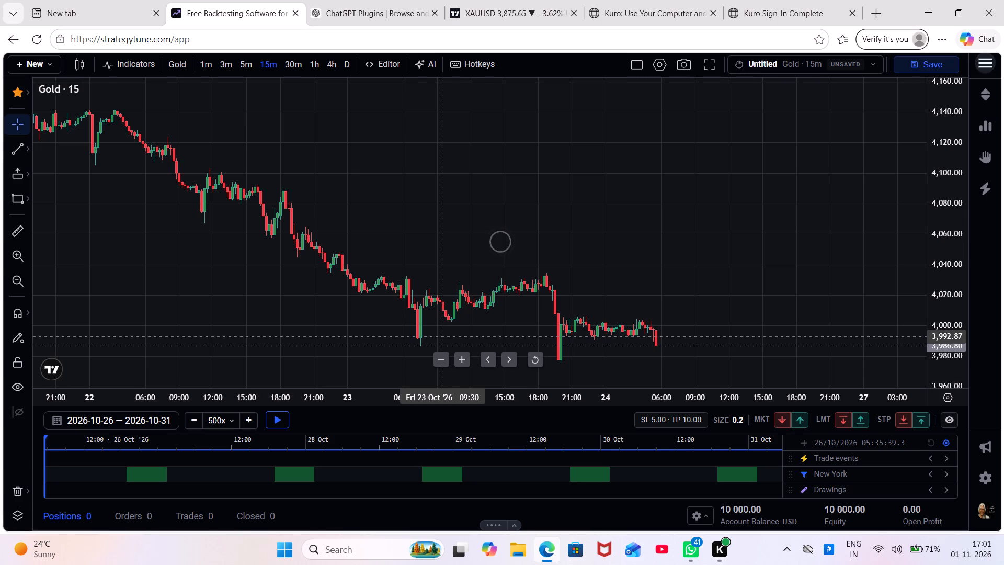
{"action": "key", "text": "Down"}
{"action": "key", "text": "Down"}
{"action": "key", "text": "Down"}
{"action": "key", "text": "Down"}
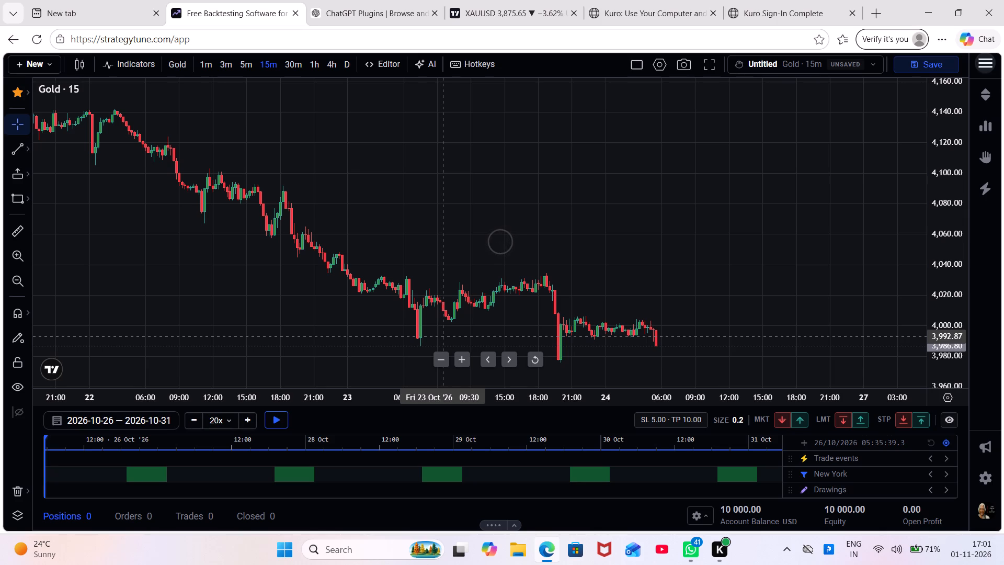
{"action": "key", "text": "space"}
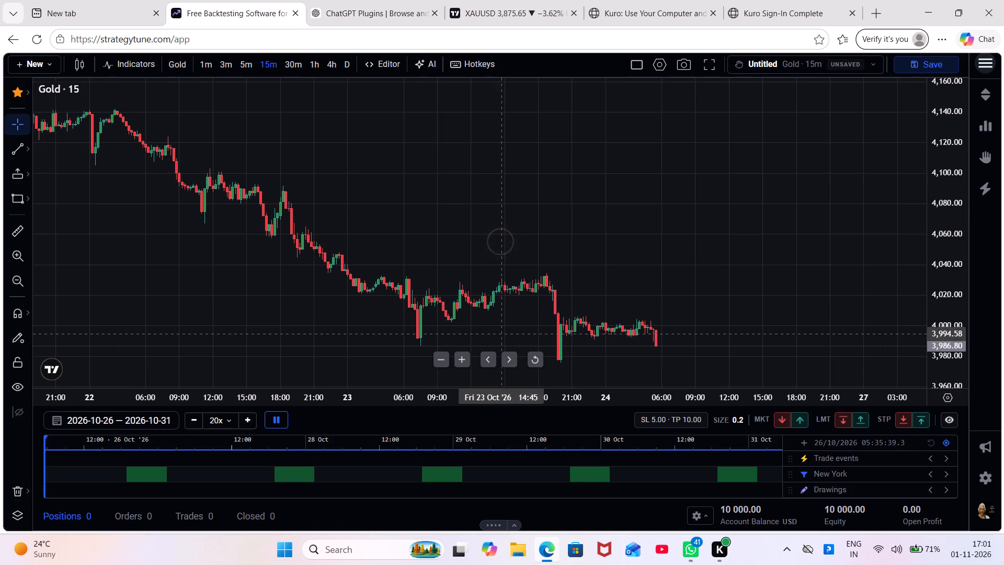
Reopen the settings and check the hotkeys reference again.
{"action": "left_click", "coordinate": [995, 474]}
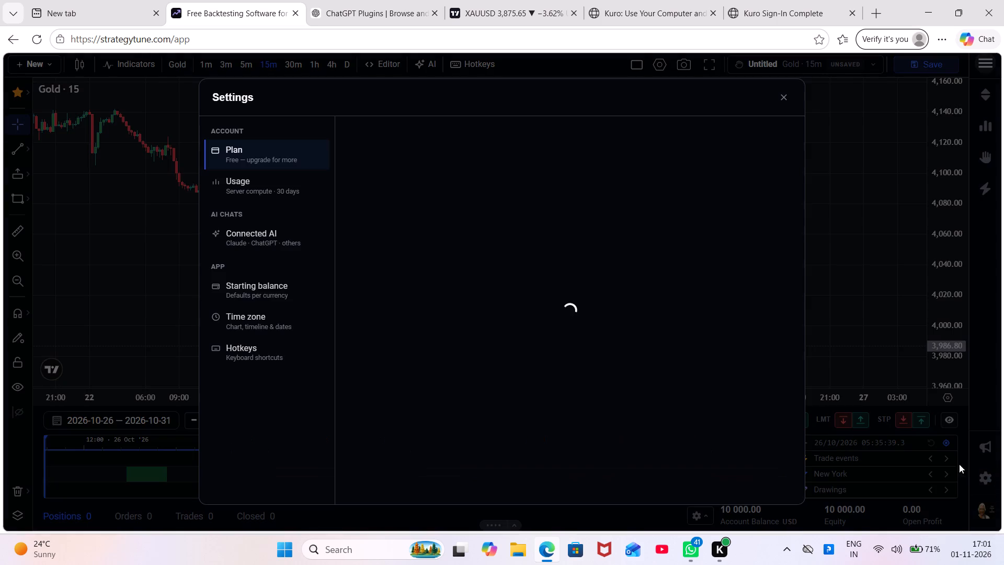
{"action": "left_click", "coordinate": [223, 353]}
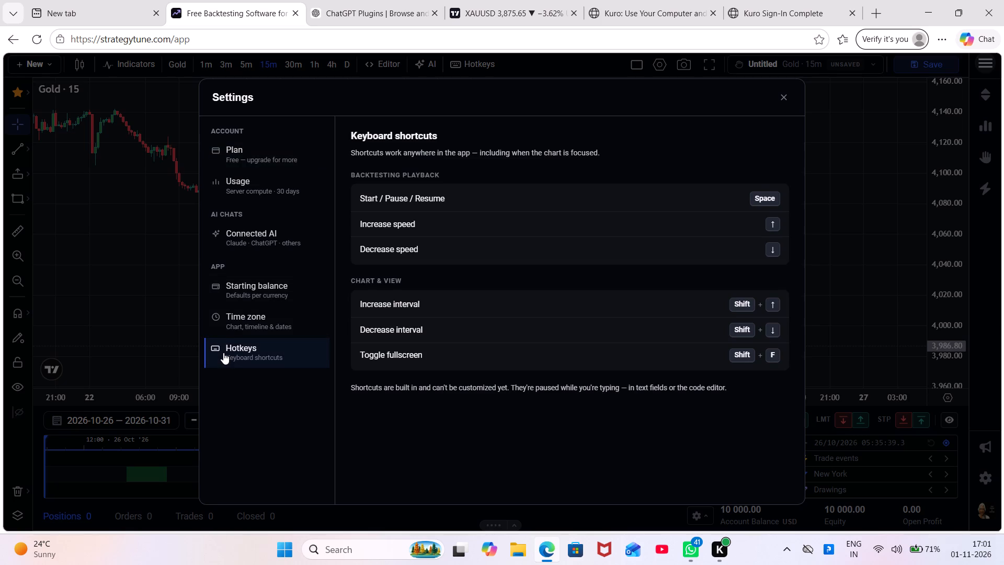
{"action": "key", "text": "space"}
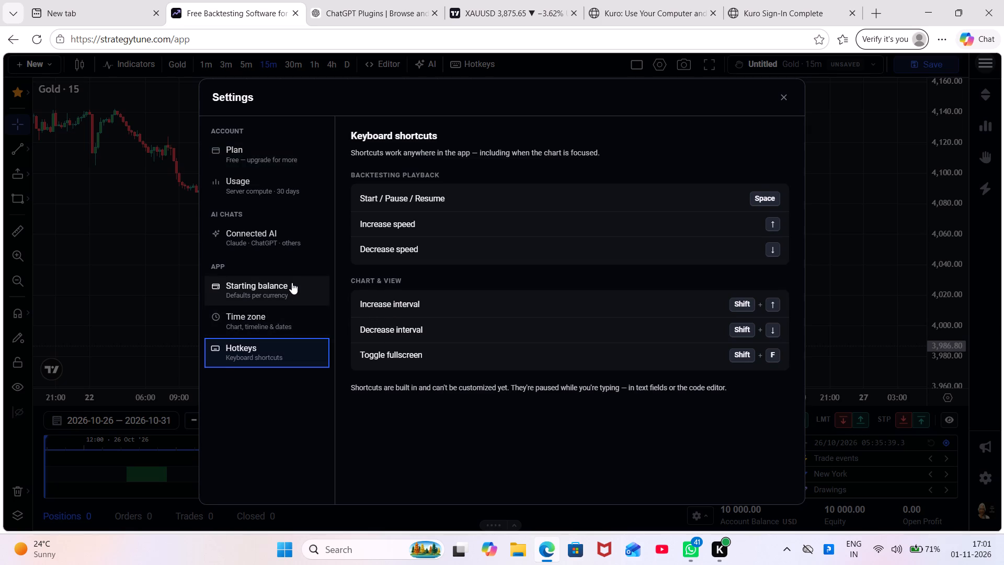
{"action": "scroll", "coordinate": [292, 282], "scroll_direction": "up", "scroll_amount": 3}
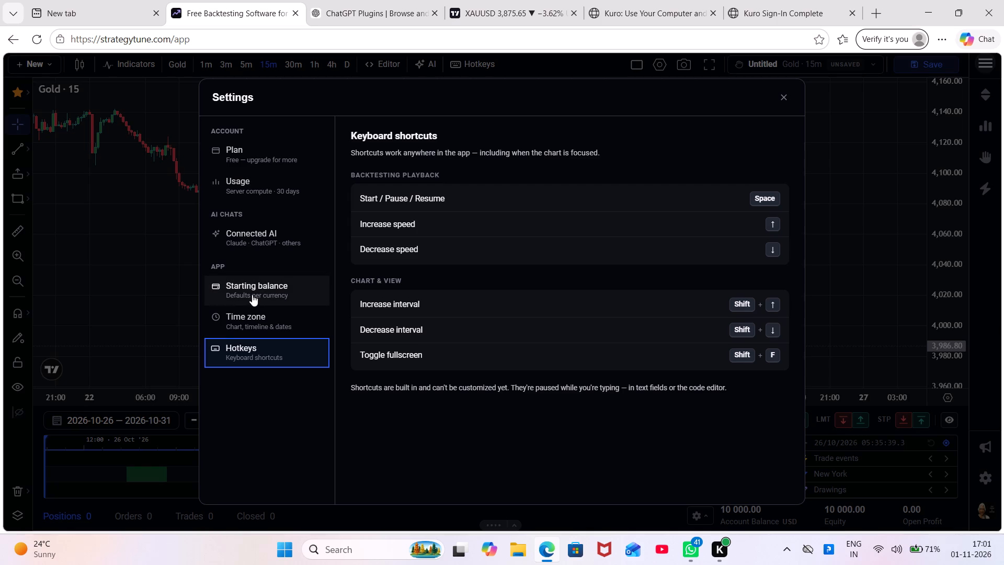
Review the account currency options and the default starting balance for each currency in the settings.
{"action": "left_click", "coordinate": [252, 295]}
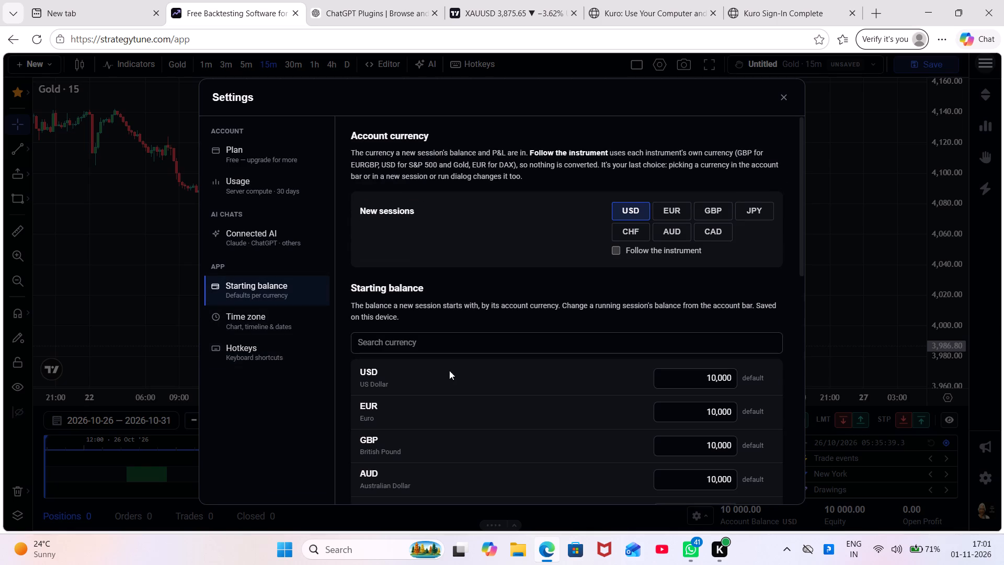
{"action": "scroll", "coordinate": [515, 376], "scroll_direction": "down", "scroll_amount": 2}
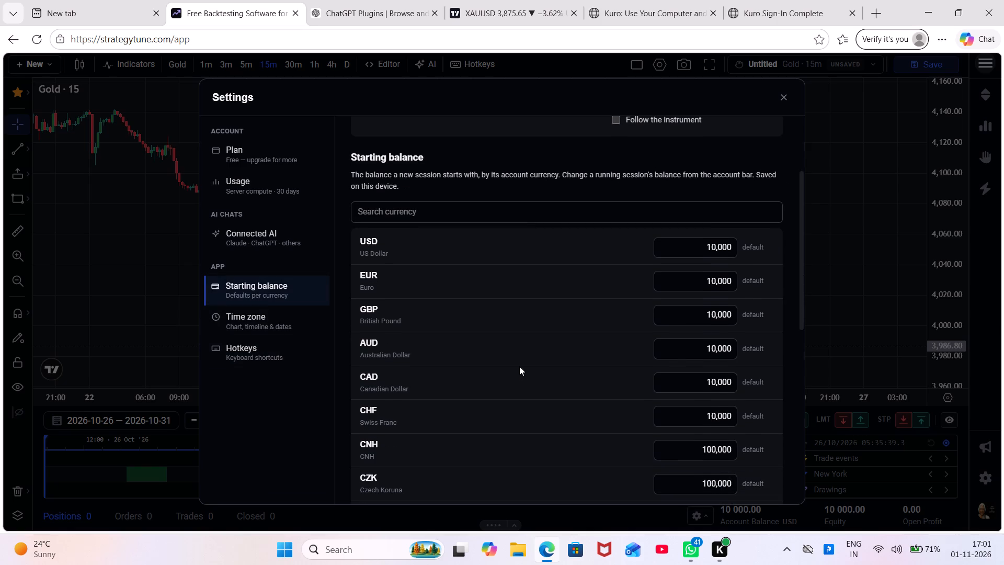
{"action": "scroll", "coordinate": [520, 364], "scroll_direction": "down", "scroll_amount": 8}
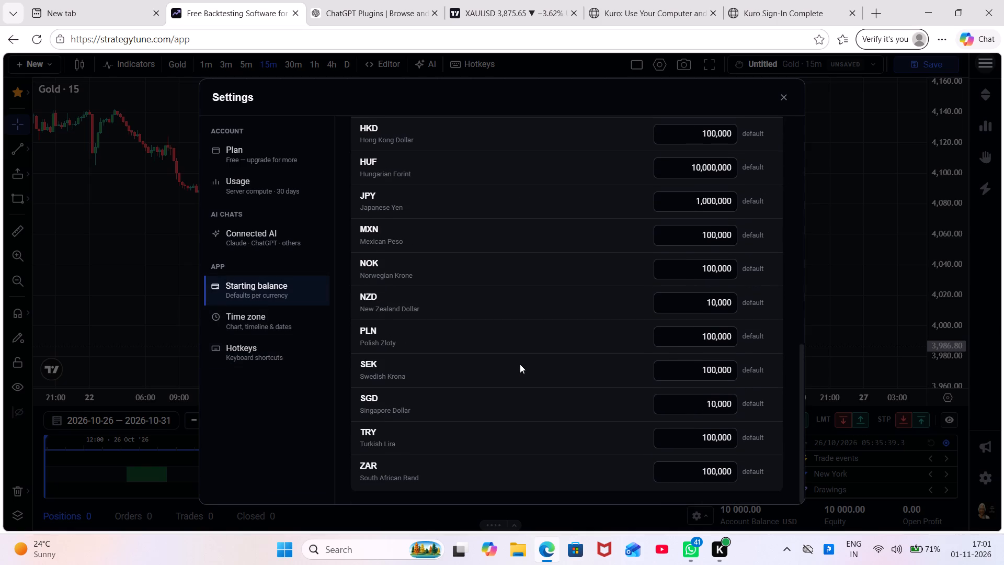
{"action": "scroll", "coordinate": [514, 361], "scroll_direction": "down", "scroll_amount": 5}
{"action": "scroll", "coordinate": [475, 357], "scroll_direction": "up", "scroll_amount": 2}
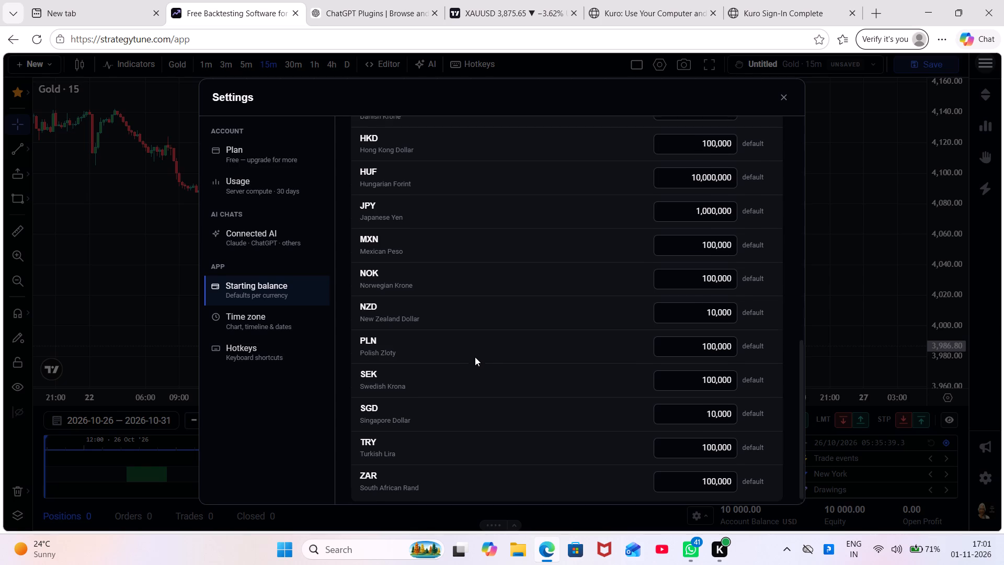
{"action": "scroll", "coordinate": [475, 357], "scroll_direction": "up", "scroll_amount": 5}
{"action": "scroll", "coordinate": [475, 357], "scroll_direction": "down", "scroll_amount": 1}
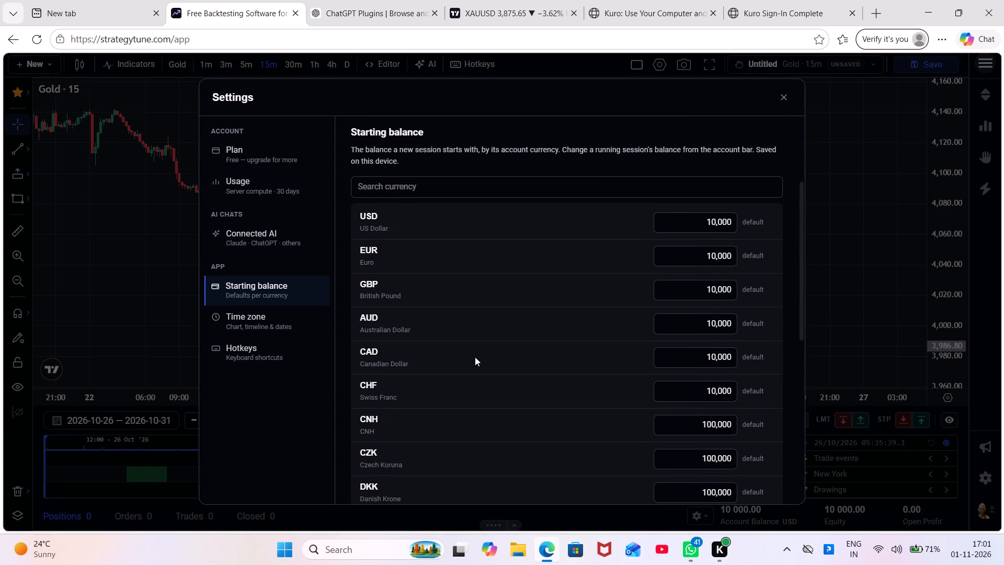
{"action": "scroll", "coordinate": [474, 357], "scroll_direction": "down", "scroll_amount": 4}
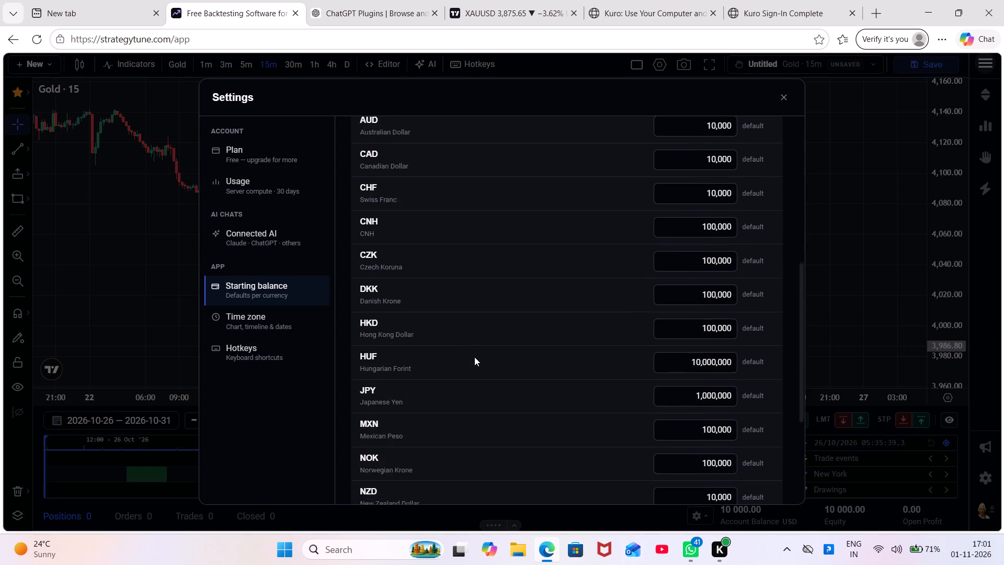
{"action": "scroll", "coordinate": [474, 357], "scroll_direction": "down", "scroll_amount": 10}
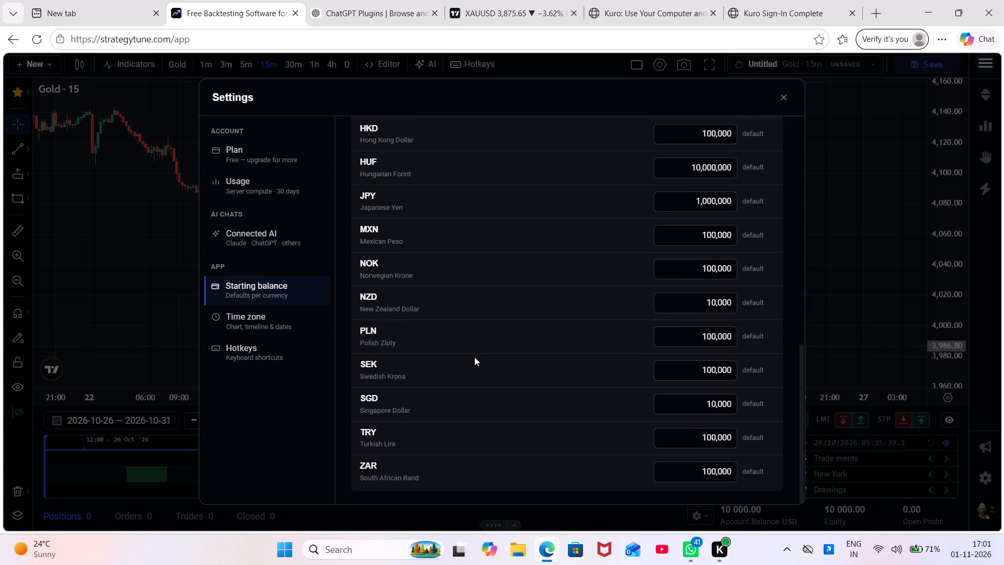
{"action": "scroll", "coordinate": [474, 357], "scroll_direction": "down", "scroll_amount": 7}
{"action": "scroll", "coordinate": [473, 357], "scroll_direction": "up", "scroll_amount": 7}
{"action": "scroll", "coordinate": [473, 357], "scroll_direction": "down", "scroll_amount": 13}
{"action": "scroll", "coordinate": [473, 357], "scroll_direction": "down", "scroll_amount": 9}
{"action": "scroll", "coordinate": [473, 357], "scroll_direction": "up", "scroll_amount": 11}
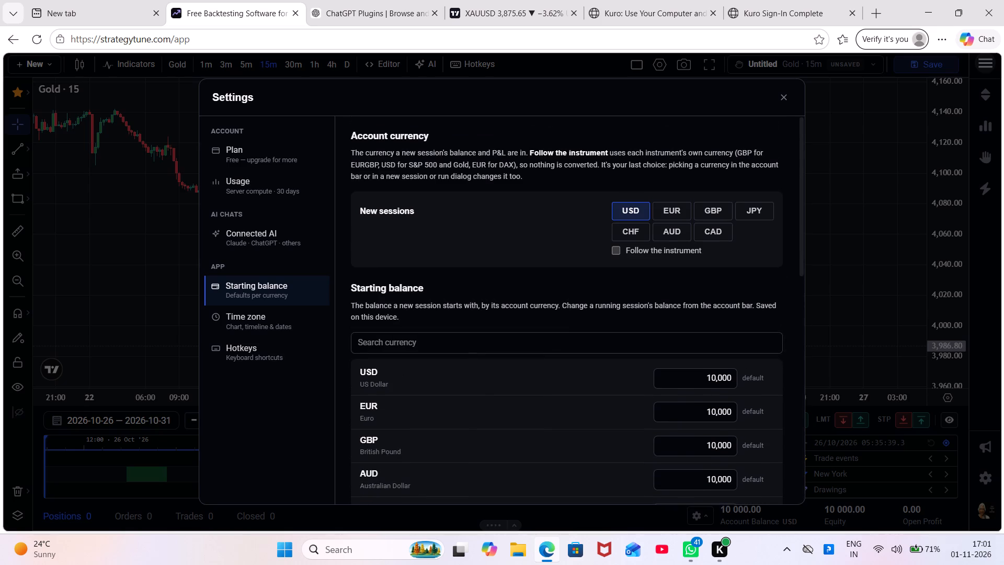
Search the starting balance currencies for "inr" and clear the search.
{"action": "left_click", "coordinate": [463, 343]}
{"action": "key", "text": "i"}
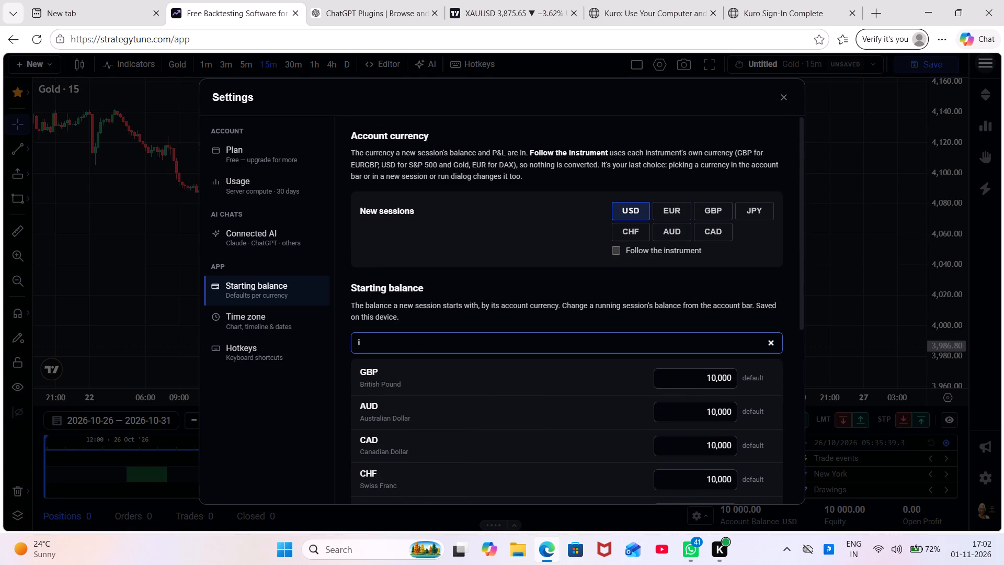
{"action": "key", "text": "n"}
{"action": "key", "text": "r"}
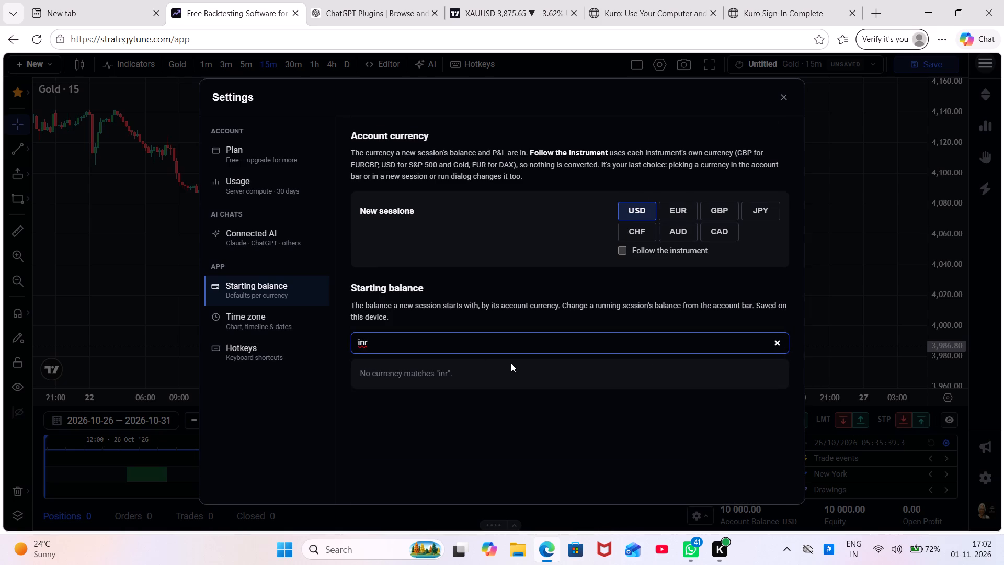
{"action": "key", "text": "BackSpace"}
{"action": "key", "text": "BackSpace"}
{"action": "key", "text": "BackSpace"}
{"action": "key", "text": "BackSpace"}
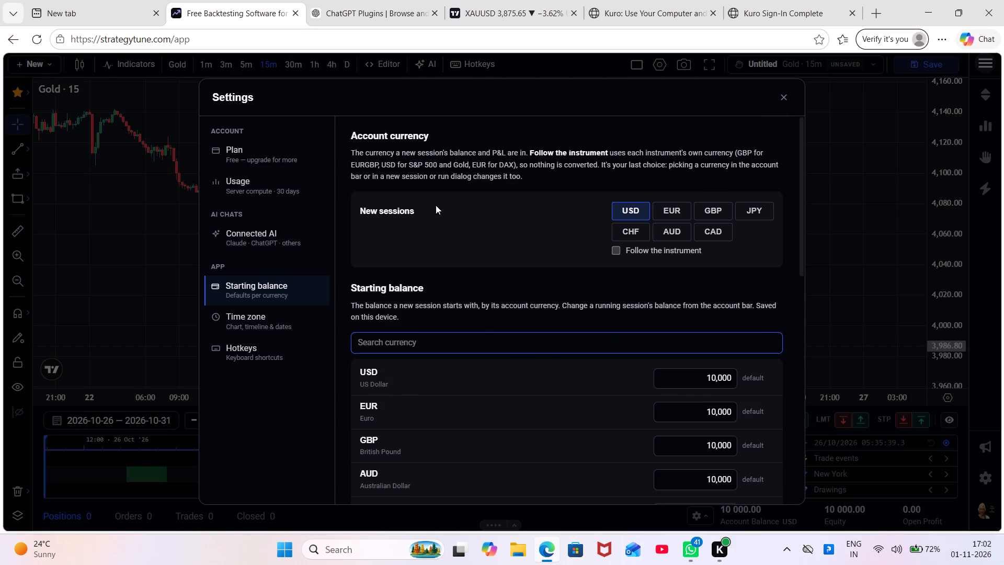
Check the account's usage and plan sections in the settings, and close the settings.
{"action": "left_click", "coordinate": [252, 192]}
{"action": "left_click", "coordinate": [244, 163]}
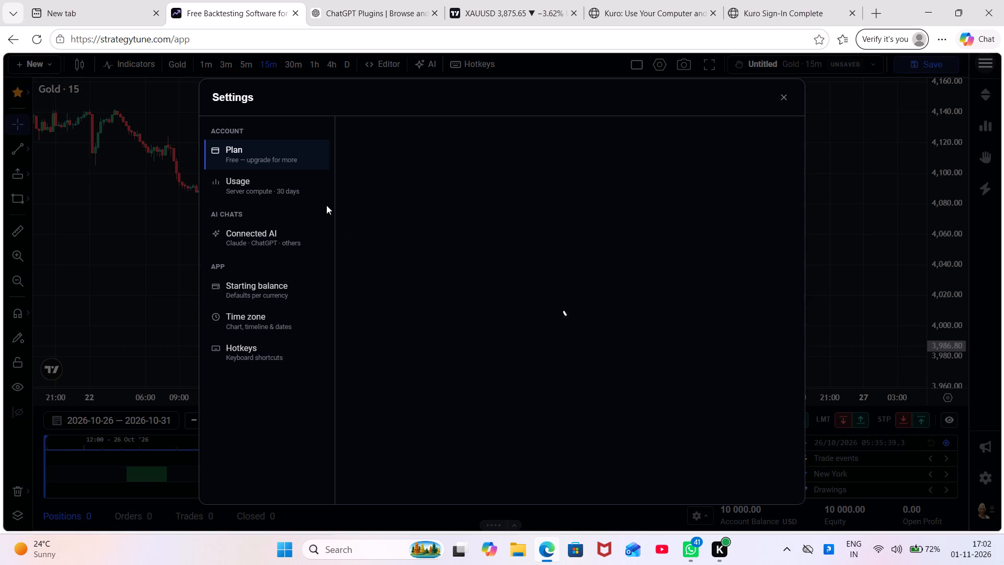
{"action": "left_click", "coordinate": [235, 159]}
{"action": "left_click", "coordinate": [789, 93]}
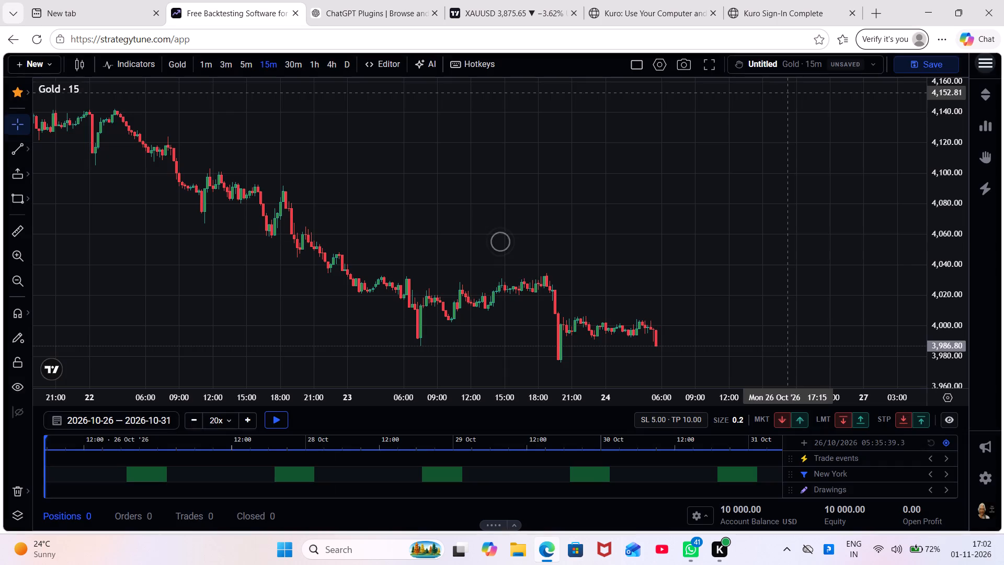
Examine the most recent candles on the 15-minute Gold chart at different zoom levels.
{"action": "left_click_drag", "start_coordinate": [679, 273], "coordinate": [700, 188]}
{"action": "scroll", "coordinate": [697, 199], "scroll_direction": "down", "scroll_amount": 3}
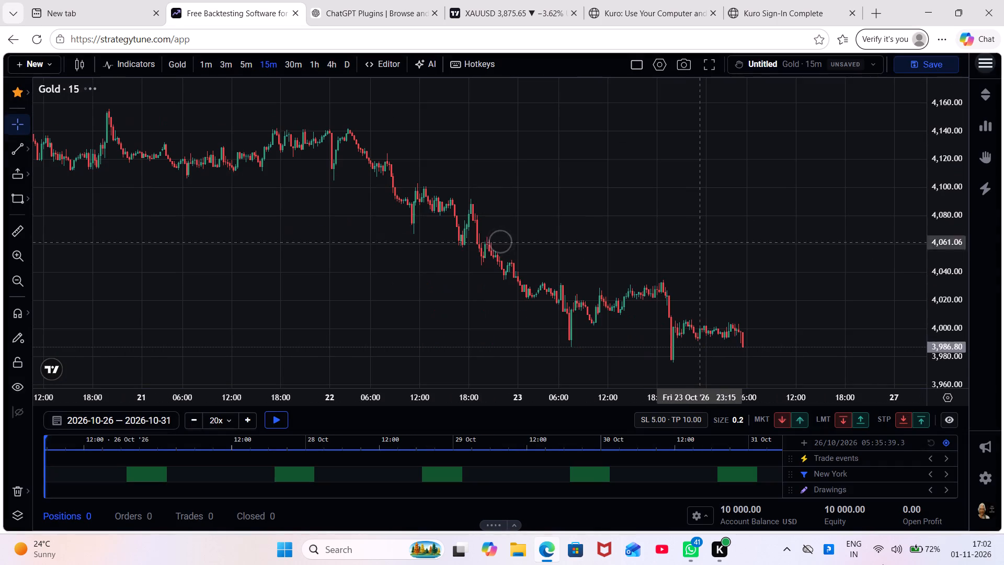
{"action": "scroll", "coordinate": [960, 341], "scroll_direction": "up", "scroll_amount": 4}
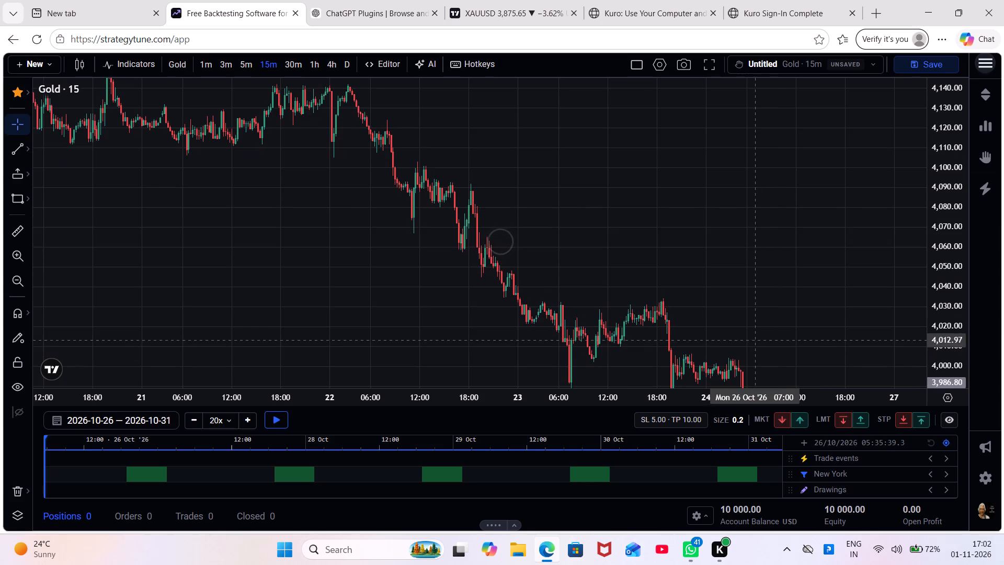
{"action": "left_click_drag", "start_coordinate": [754, 340], "coordinate": [774, 215]}
{"action": "scroll", "coordinate": [774, 215], "scroll_direction": "up", "scroll_amount": 4}
{"action": "scroll", "coordinate": [769, 223], "scroll_direction": "down", "scroll_amount": 4}
{"action": "left_click_drag", "start_coordinate": [784, 234], "coordinate": [836, 321]}
{"action": "scroll", "coordinate": [935, 320], "scroll_direction": "up", "scroll_amount": 10}
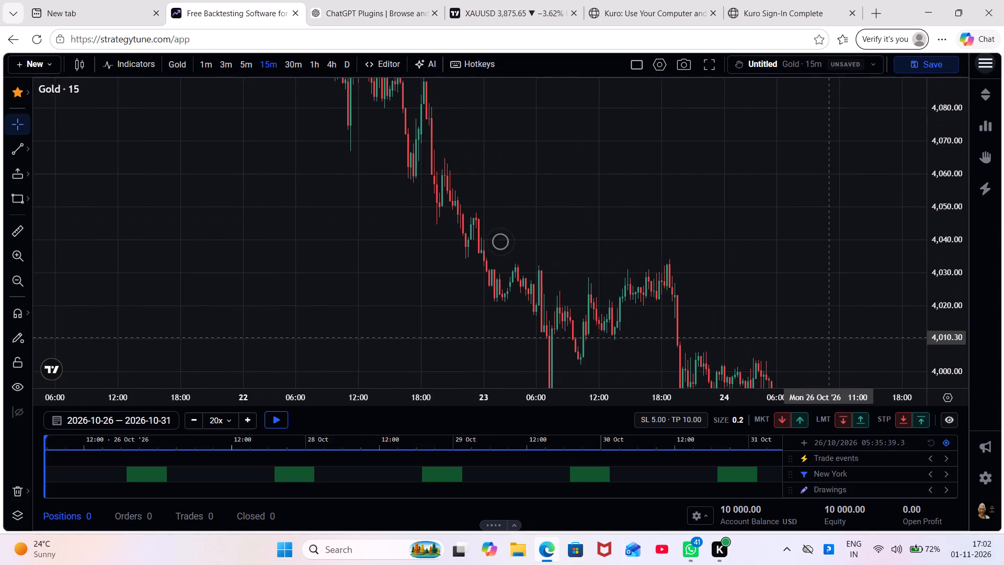
{"action": "left_click_drag", "start_coordinate": [820, 336], "coordinate": [816, 227]}
Set the backtest date range to 2026/08/01 through 2026/08/31 and apply it.
{"action": "left_click", "coordinate": [93, 420]}
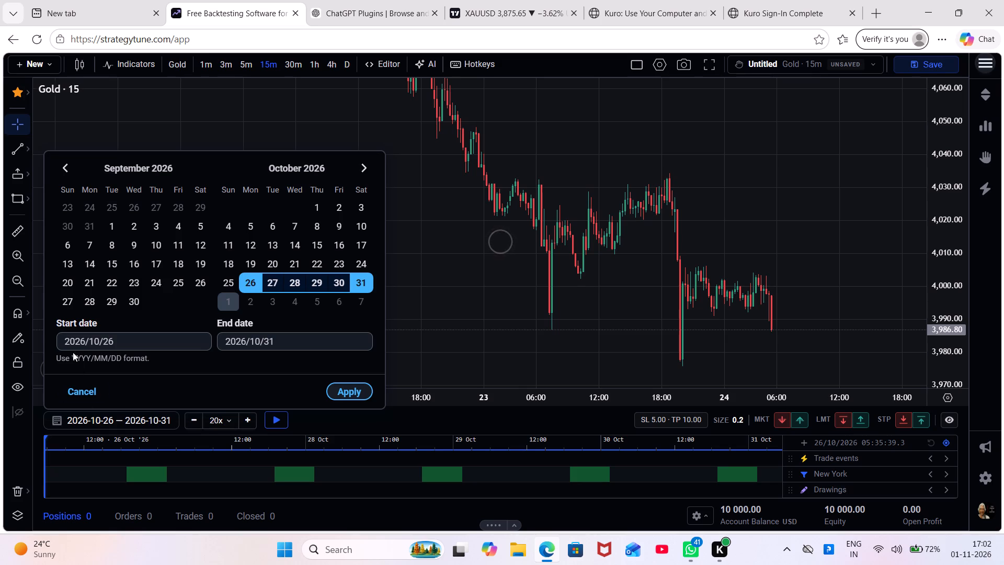
{"action": "left_click", "coordinate": [67, 167]}
{"action": "left_click", "coordinate": [201, 205]}
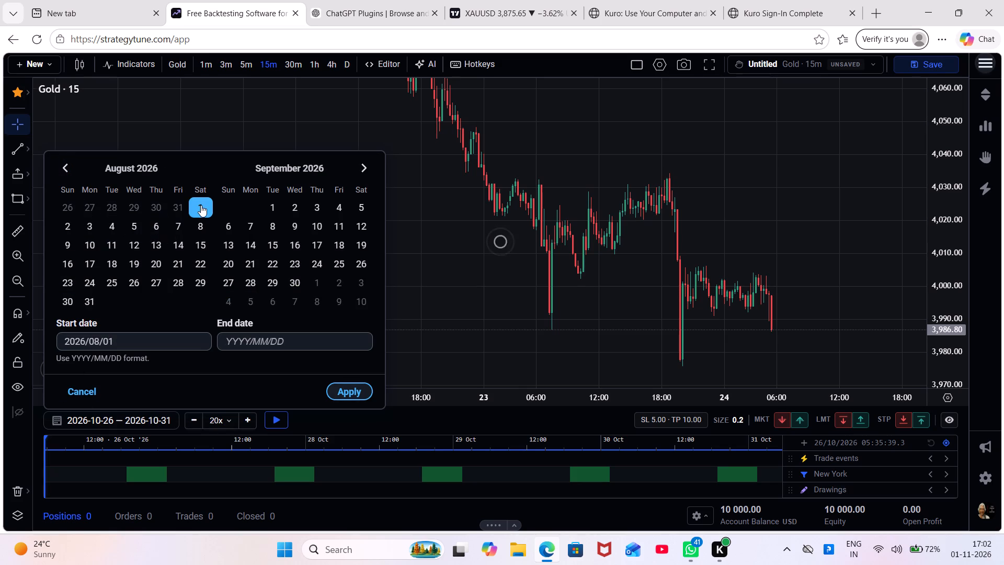
{"action": "left_click", "coordinate": [90, 307]}
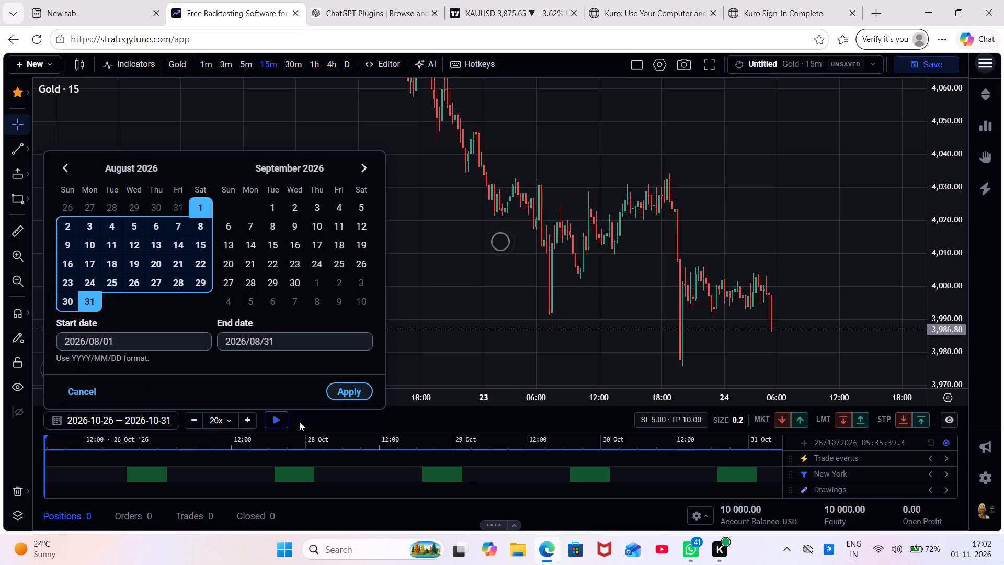
{"action": "left_click", "coordinate": [348, 390]}
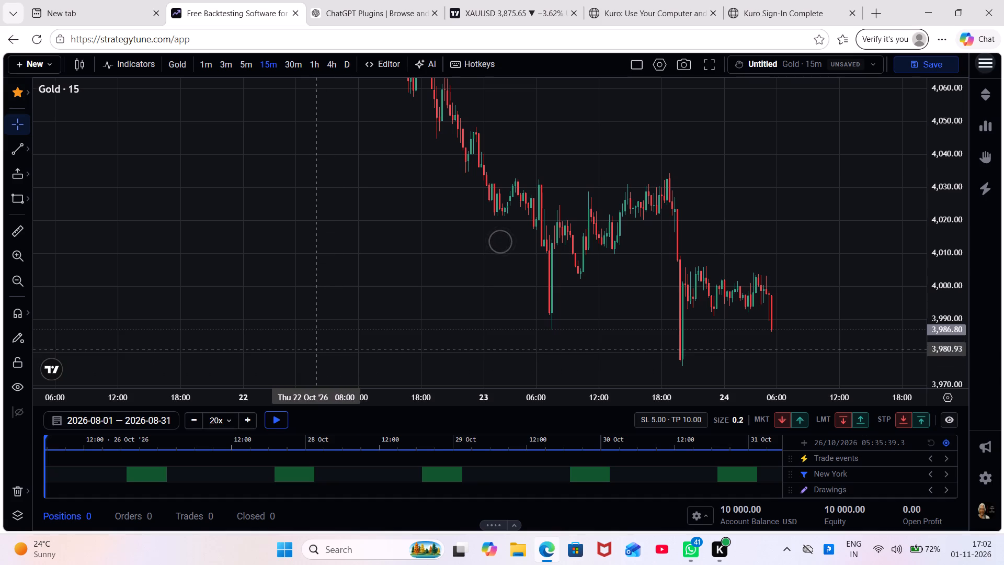
{"action": "scroll", "coordinate": [311, 331], "scroll_direction": "down", "scroll_amount": 2}
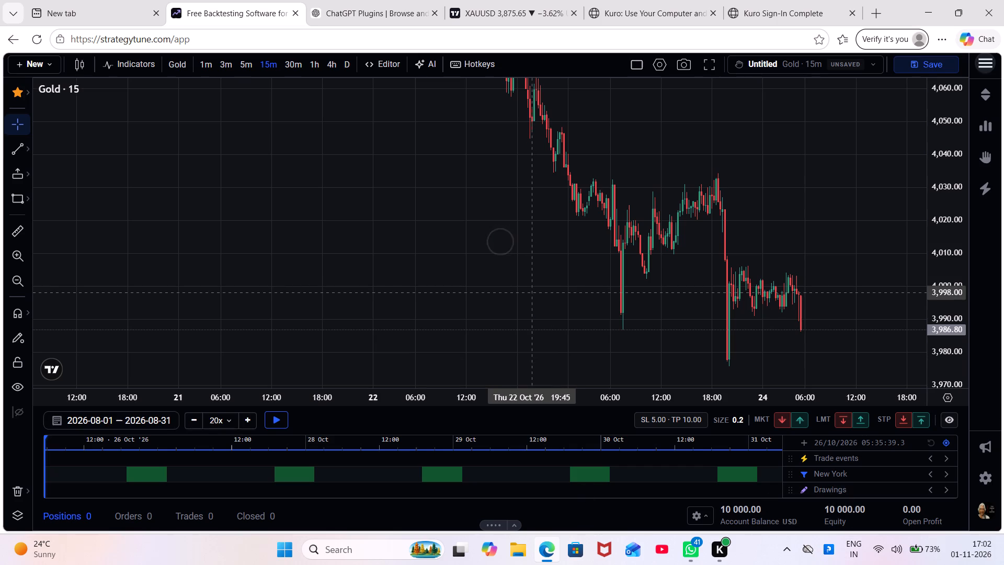
Examine the latest Gold candles on the 15-minute chart and the sessions on the replay timeline below it.
{"action": "scroll", "coordinate": [527, 292], "scroll_direction": "down", "scroll_amount": 2}
{"action": "left_click_drag", "start_coordinate": [504, 229], "coordinate": [402, 290]}
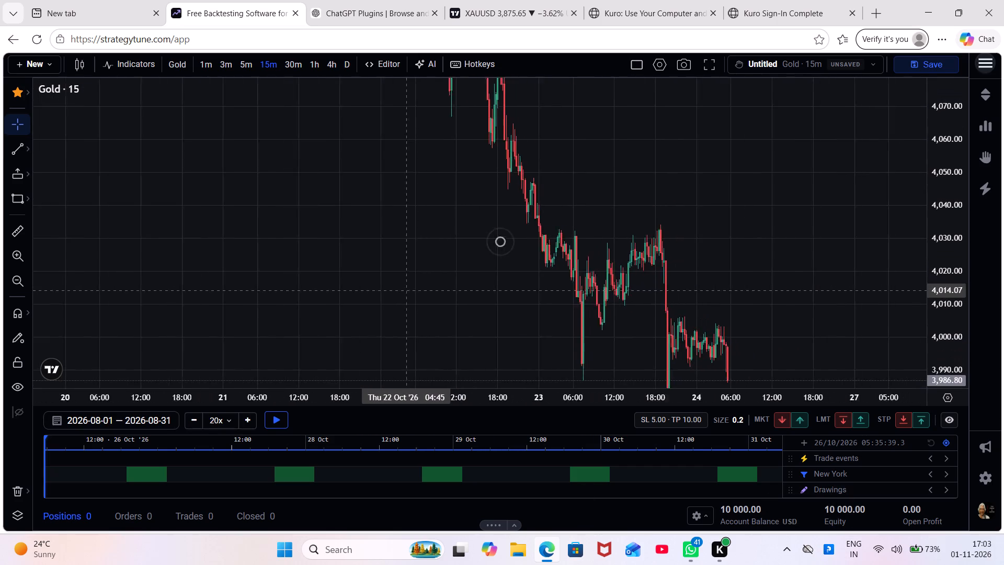
{"action": "left_click_drag", "start_coordinate": [402, 290], "coordinate": [359, 250]}
{"action": "left_click_drag", "start_coordinate": [539, 289], "coordinate": [395, 308]}
{"action": "scroll", "coordinate": [200, 430], "scroll_direction": "down", "scroll_amount": 5}
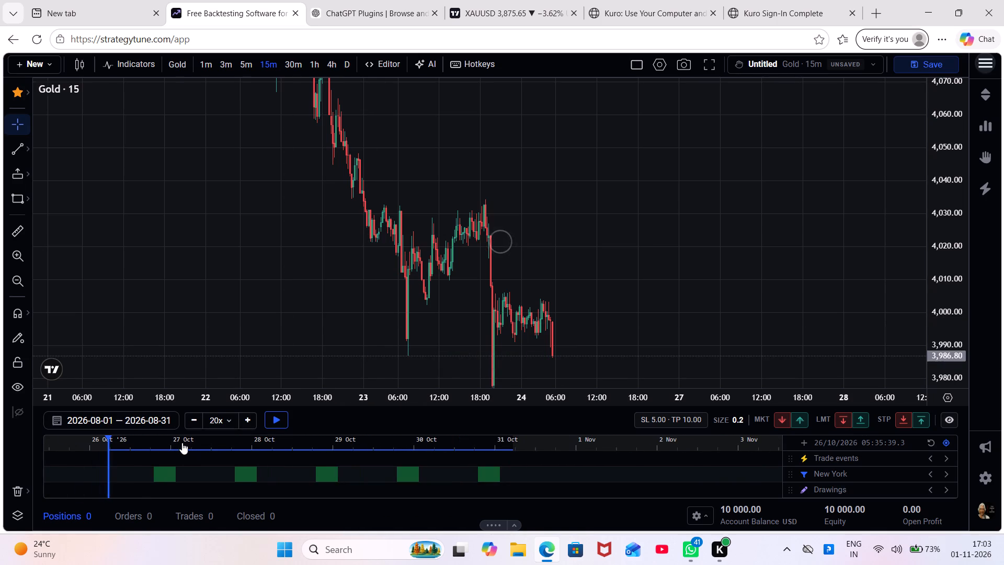
{"action": "scroll", "coordinate": [182, 441], "scroll_direction": "down", "scroll_amount": 6}
{"action": "scroll", "coordinate": [181, 441], "scroll_direction": "up", "scroll_amount": 5}
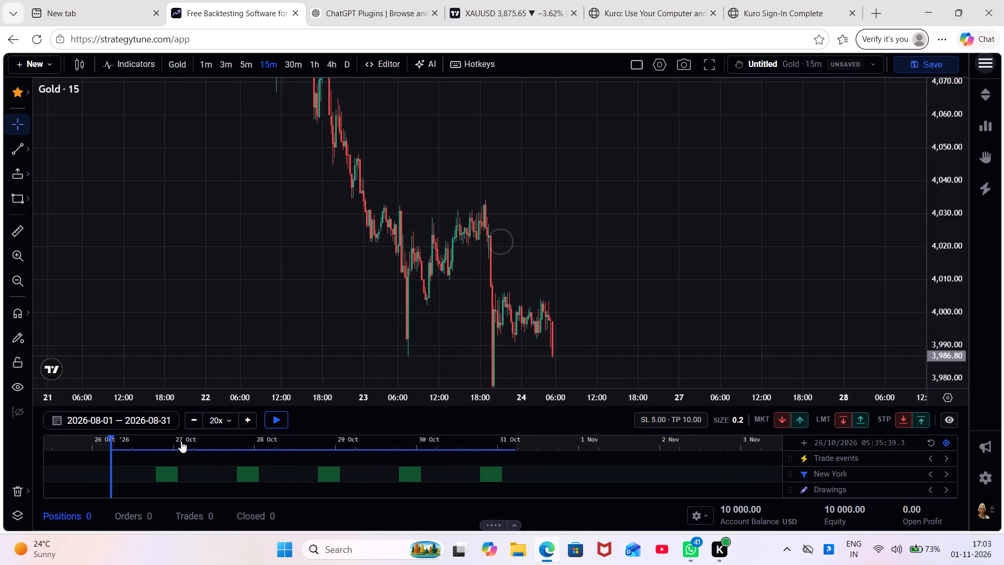
{"action": "scroll", "coordinate": [181, 441], "scroll_direction": "up", "scroll_amount": 2}
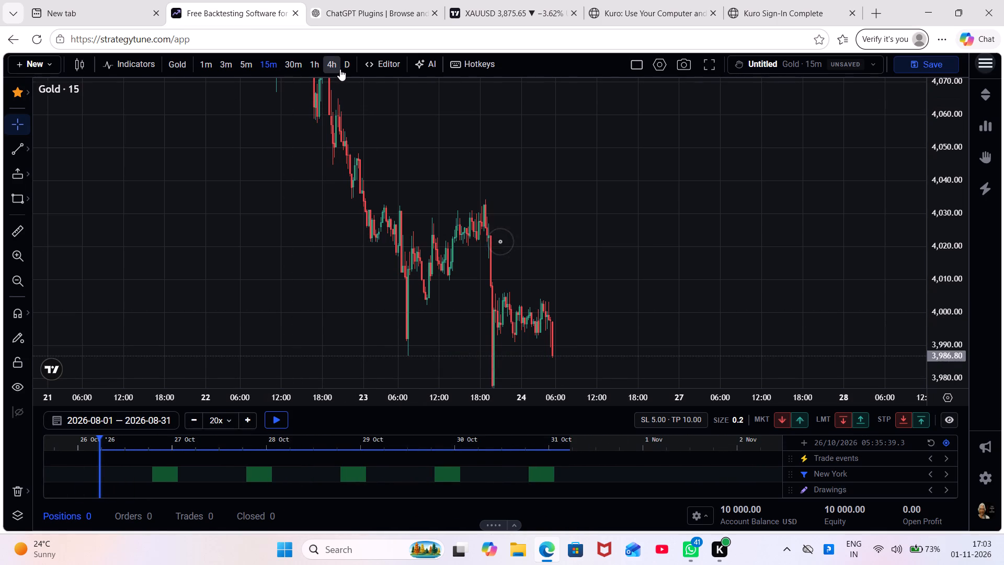
Switch the Gold chart to the daily timeframe.
{"action": "left_click", "coordinate": [343, 67]}
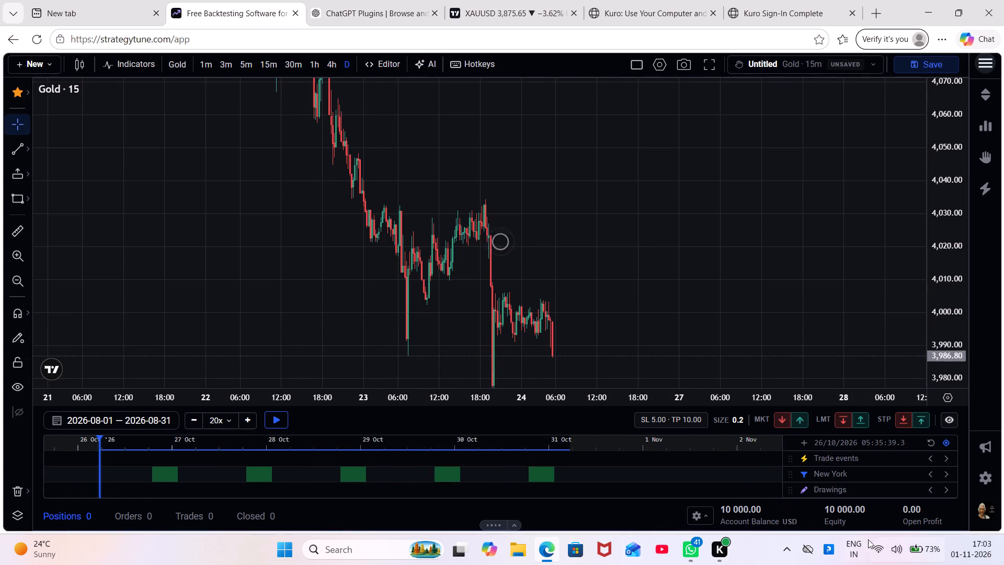
Check the computer's Wi-Fi connection and the available networks, and return to the Gold chart.
{"action": "left_click", "coordinate": [886, 562]}
{"action": "left_click", "coordinate": [823, 297]}
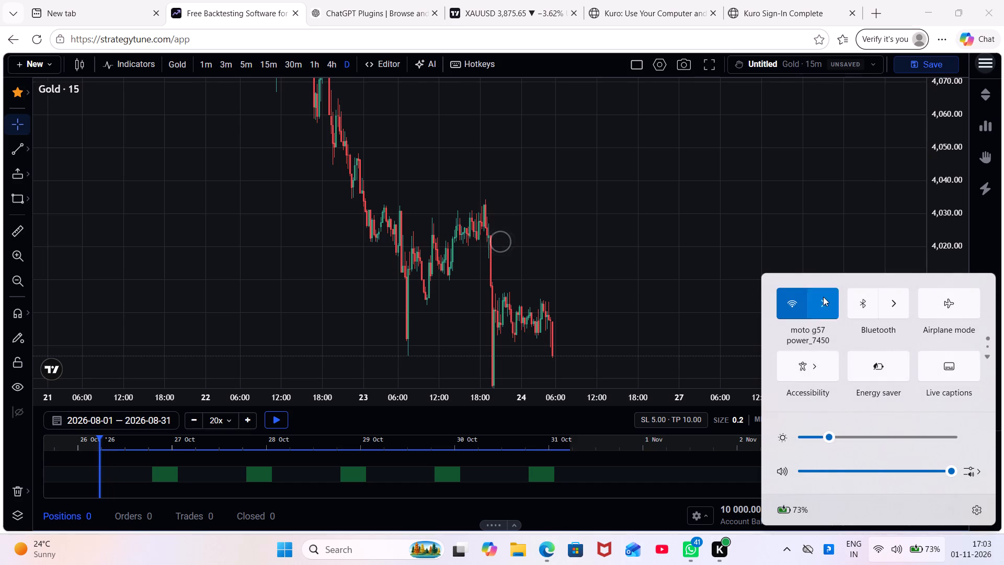
{"action": "left_click", "coordinate": [715, 300]}
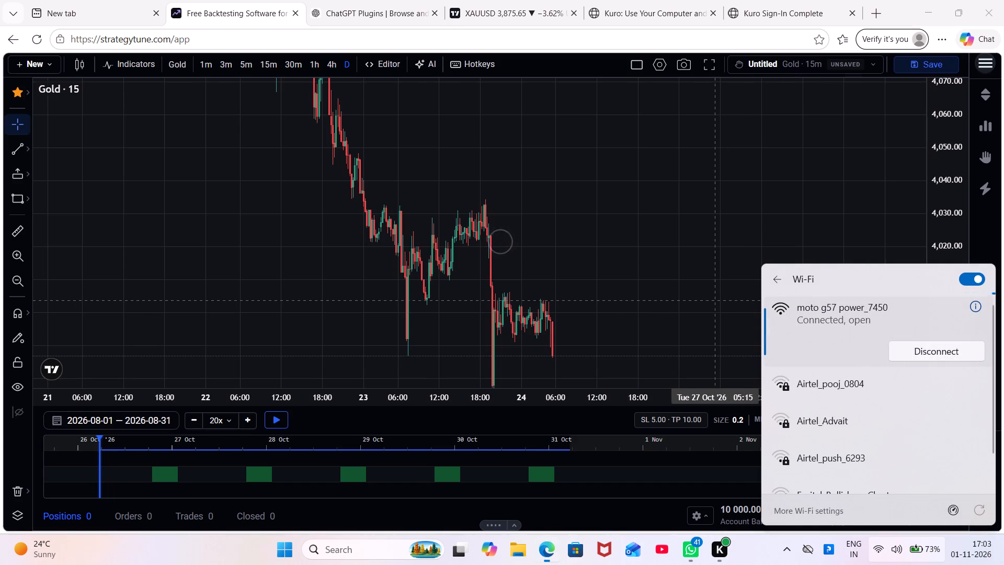
{"action": "left_click", "coordinate": [715, 300]}
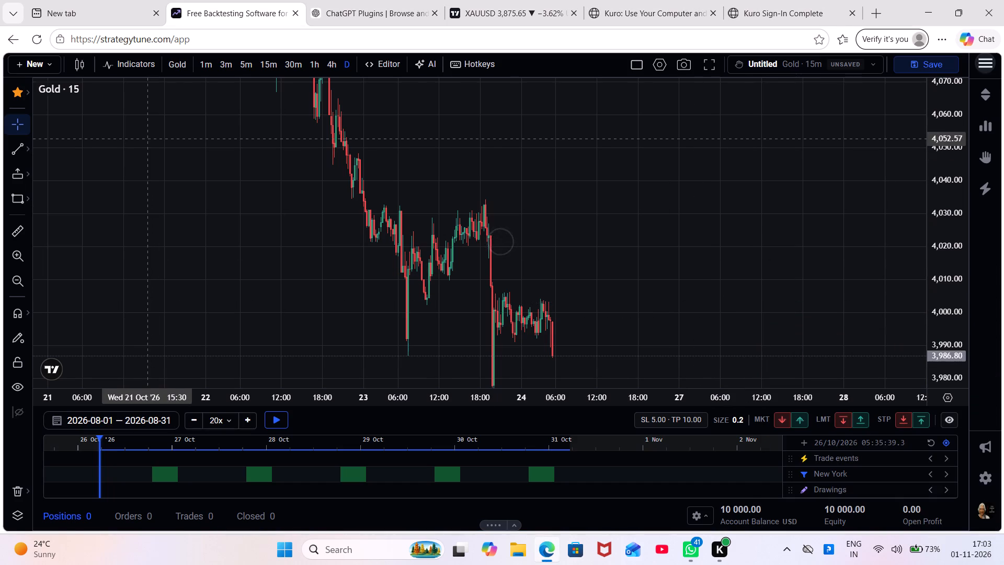
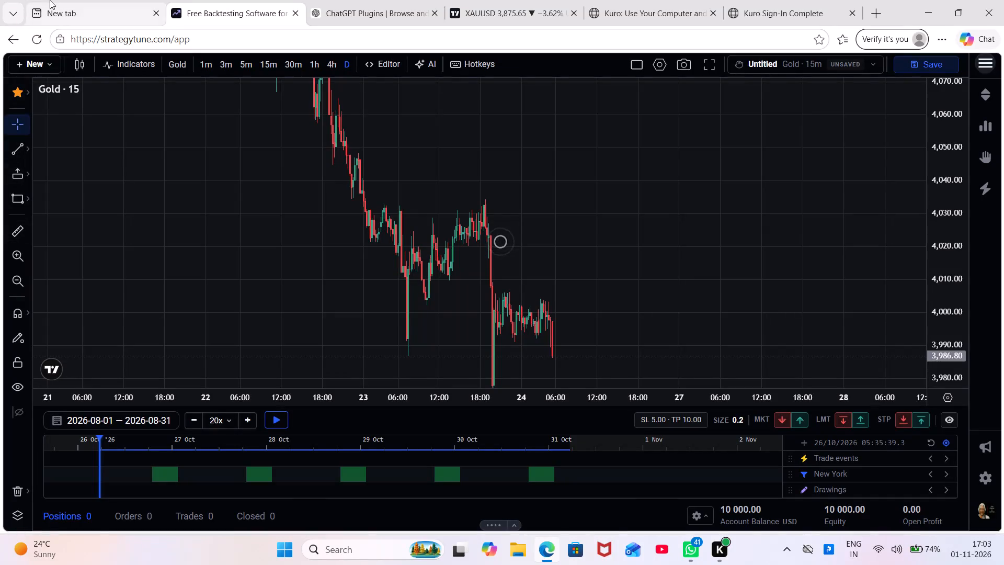
Reload the backtesting page.
{"action": "left_click", "coordinate": [37, 42]}
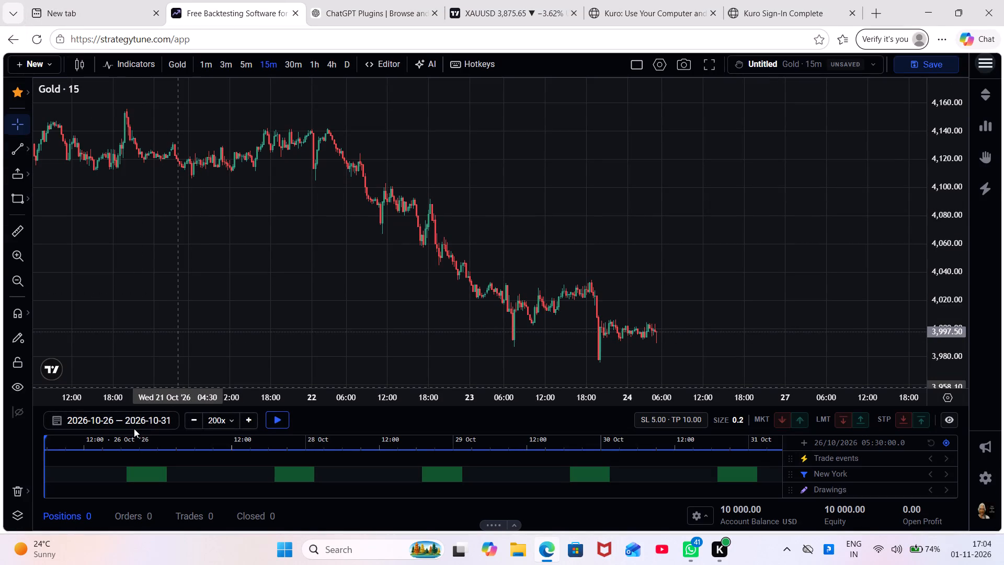
Set the backtest date range to 2026/08/01 through 2026/09/30 and apply it.
{"action": "left_click", "coordinate": [132, 423]}
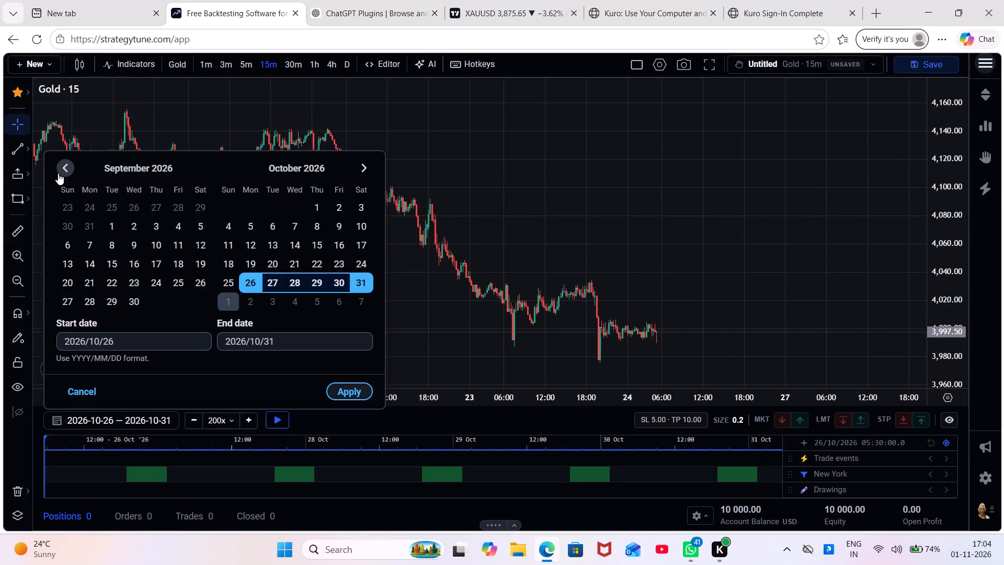
{"action": "left_click", "coordinate": [58, 173]}
{"action": "left_click", "coordinate": [198, 211]}
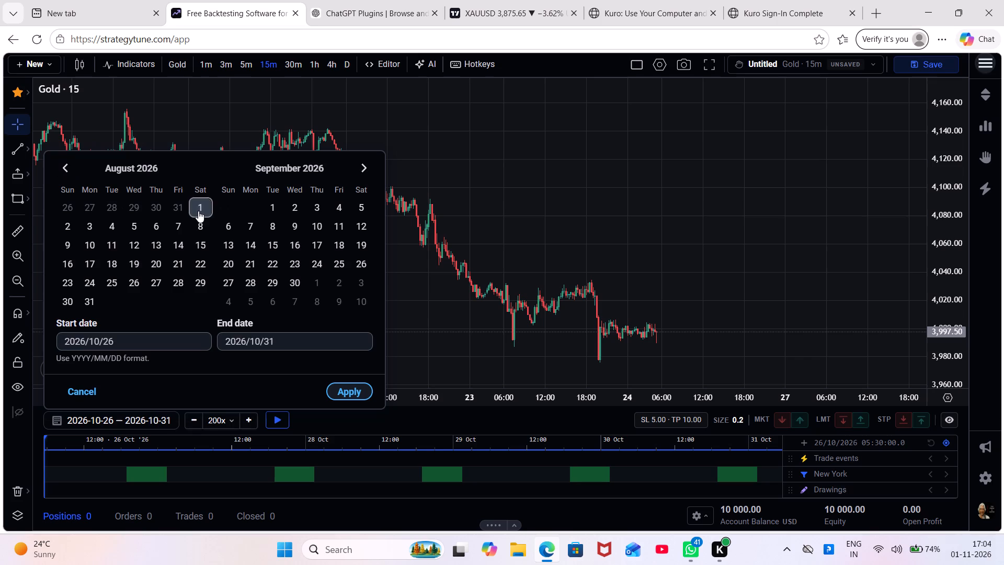
{"action": "left_click", "coordinate": [294, 282]}
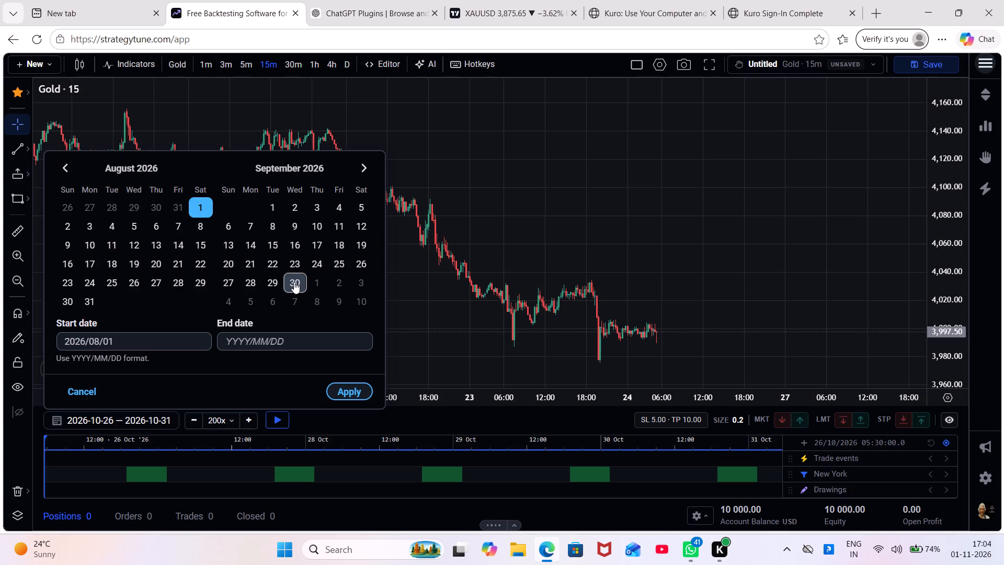
{"action": "left_click", "coordinate": [357, 397]}
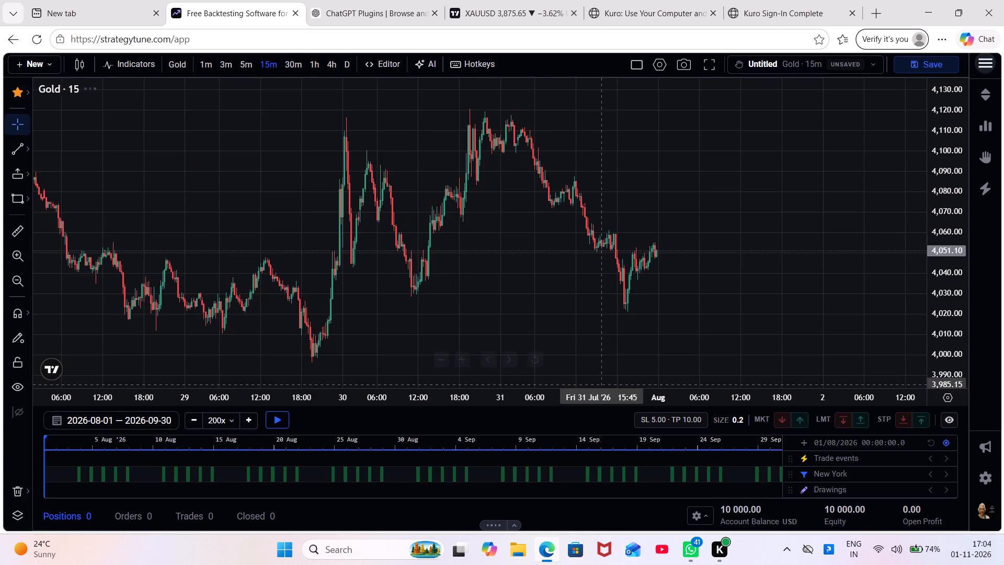
Start the replay of the Gold chart and set its playback speed to 1x.
{"action": "left_click_drag", "start_coordinate": [706, 322], "coordinate": [643, 351]}
{"action": "scroll", "coordinate": [639, 351], "scroll_direction": "down", "scroll_amount": 2}
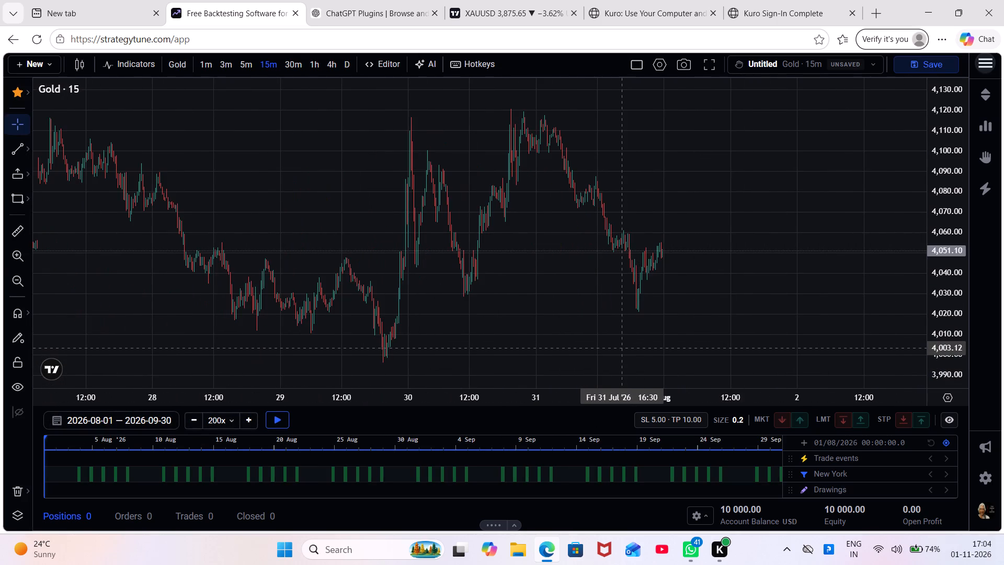
{"action": "scroll", "coordinate": [622, 348], "scroll_direction": "up", "scroll_amount": 1}
{"action": "left_click", "coordinate": [278, 419]}
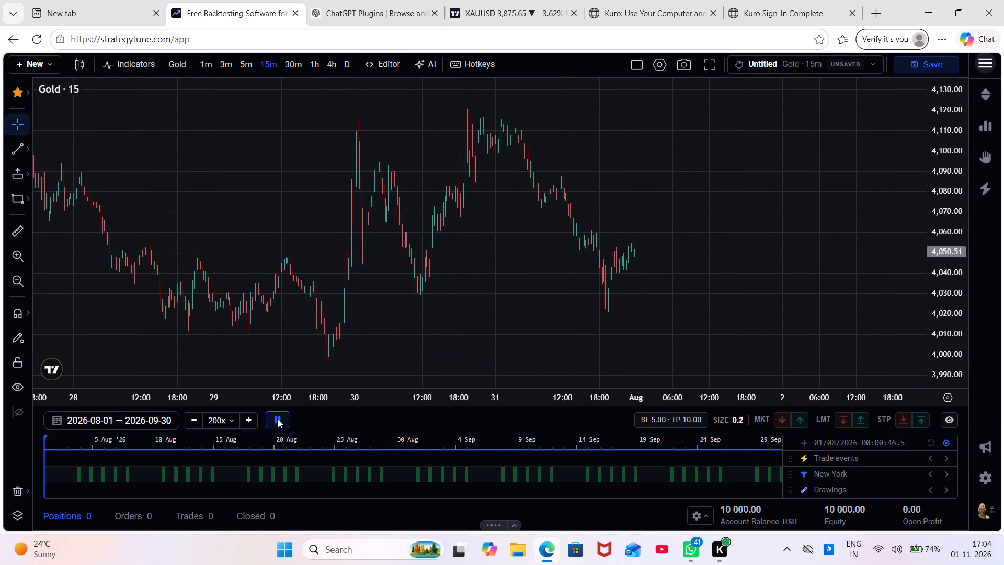
{"action": "left_click", "coordinate": [227, 418]}
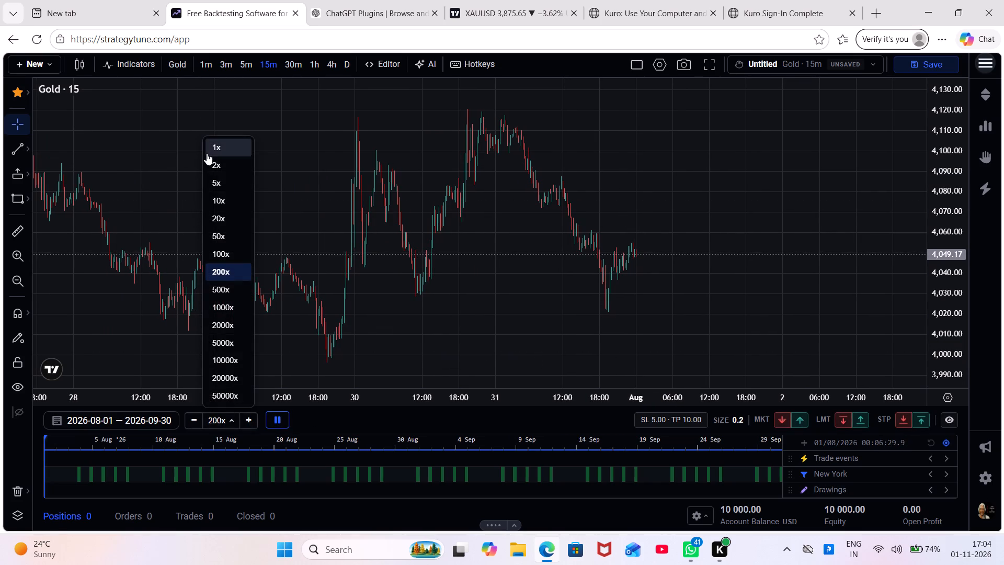
{"action": "left_click", "coordinate": [207, 153]}
Switch the Gold chart to the daily timeframe and compress its price scale to fit more of the candles.
{"action": "scroll", "coordinate": [956, 308], "scroll_direction": "up", "scroll_amount": 5}
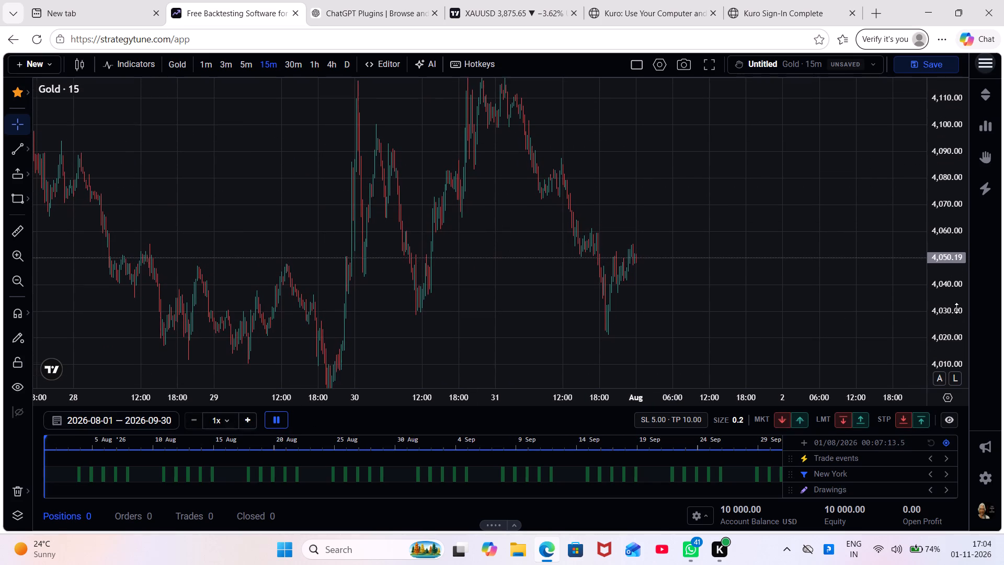
{"action": "scroll", "coordinate": [877, 334], "scroll_direction": "up", "scroll_amount": 1}
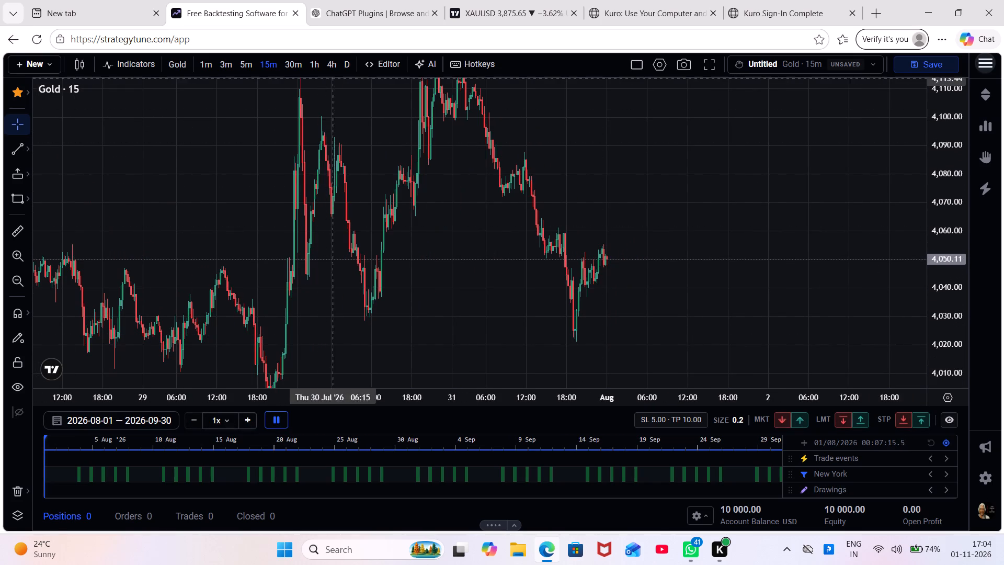
{"action": "left_click", "coordinate": [347, 63]}
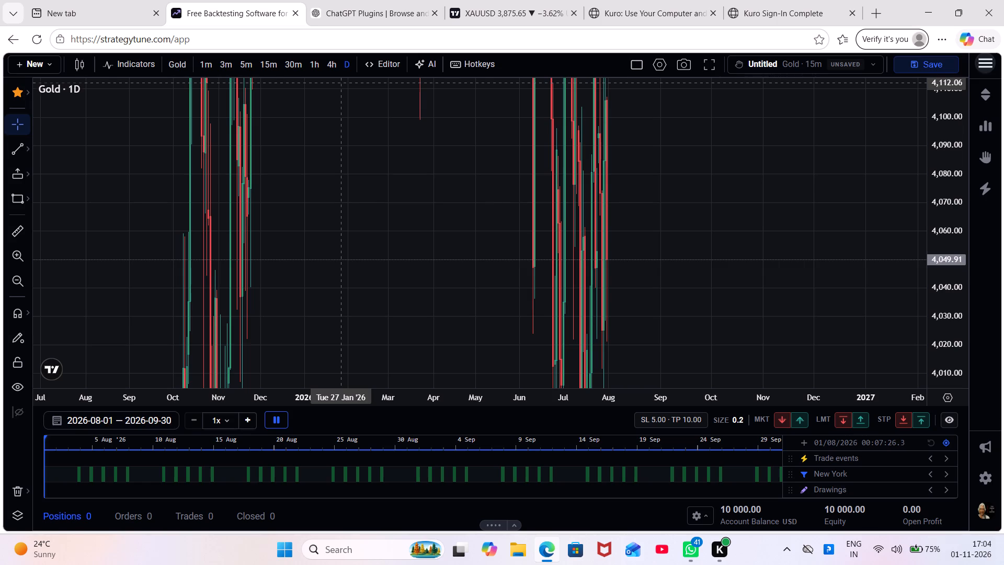
{"action": "left_click_drag", "start_coordinate": [942, 225], "coordinate": [946, 278]}
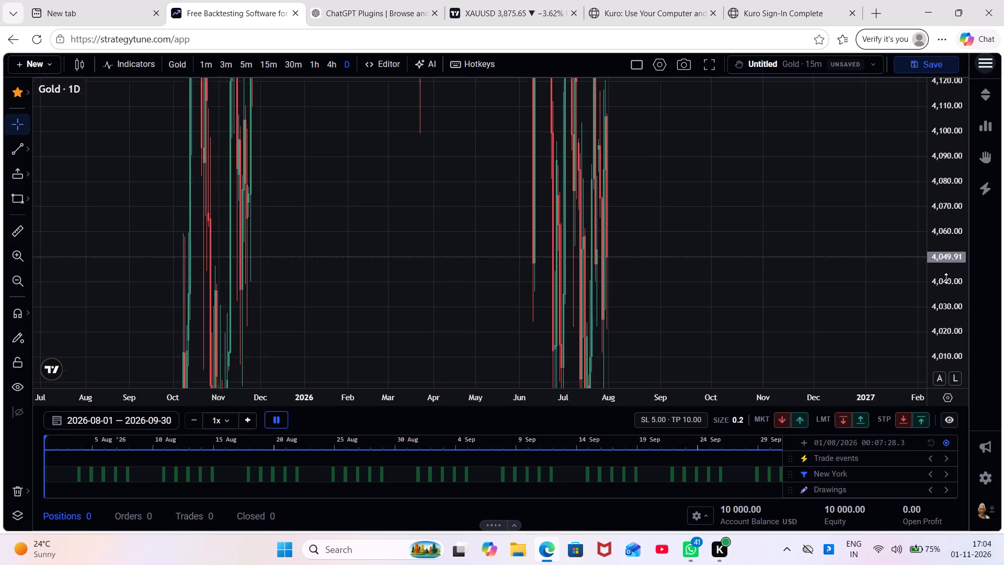
{"action": "left_click_drag", "start_coordinate": [946, 278], "coordinate": [946, 382]}
{"action": "scroll", "coordinate": [732, 311], "scroll_direction": "up", "scroll_amount": 4}
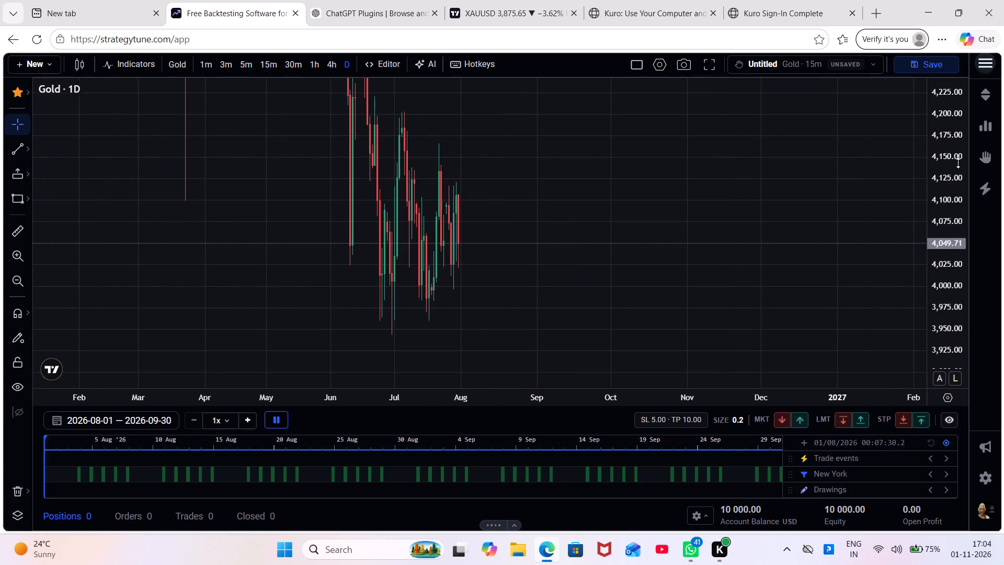
{"action": "left_click_drag", "start_coordinate": [956, 156], "coordinate": [982, 299]}
{"action": "scroll", "coordinate": [620, 241], "scroll_direction": "down", "scroll_amount": 4}
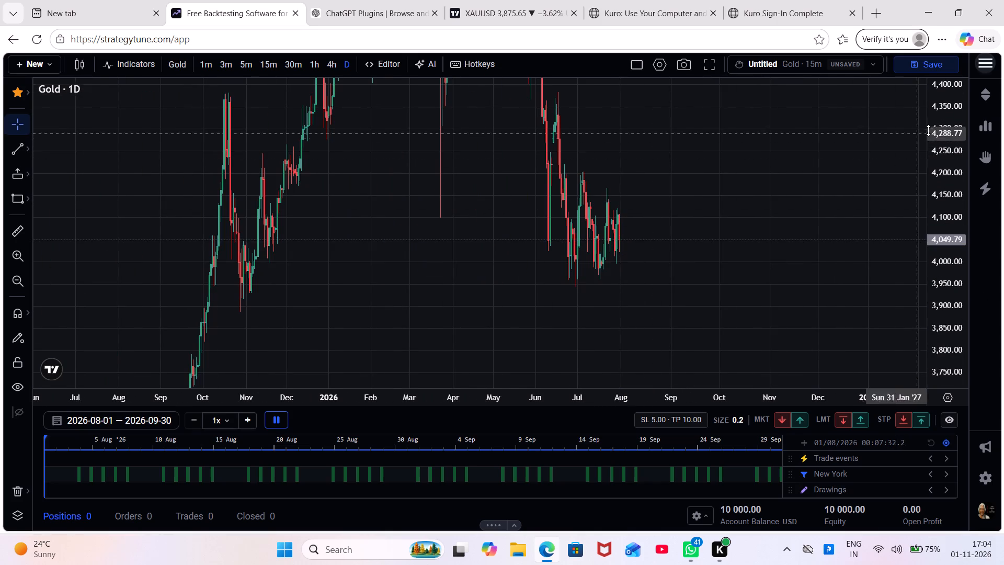
{"action": "left_click_drag", "start_coordinate": [930, 128], "coordinate": [955, 288]}
Show the daily Gold chart in full screen with a price scale covering the 2025 and 2026 candles.
{"action": "left_click", "coordinate": [702, 65]}
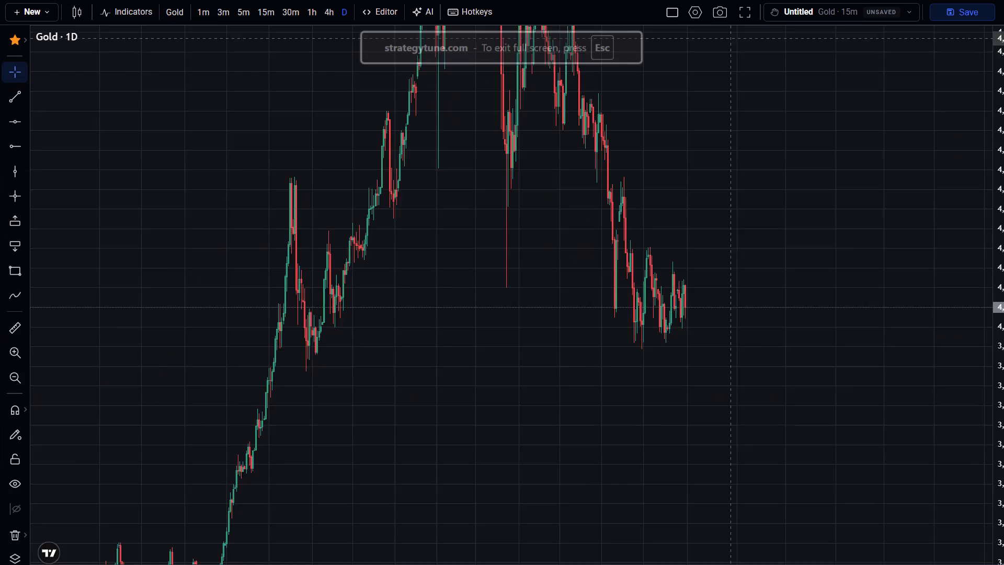
{"action": "left_click_drag", "start_coordinate": [995, 173], "coordinate": [984, 441]}
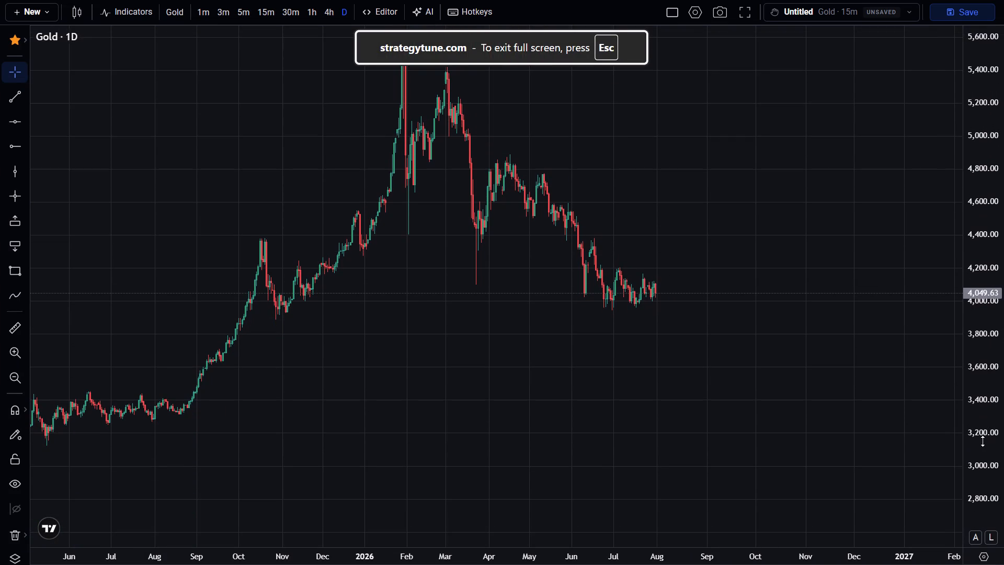
{"action": "left_click_drag", "start_coordinate": [999, 178], "coordinate": [1003, 340]}
{"action": "scroll", "coordinate": [759, 322], "scroll_direction": "down", "scroll_amount": 4}
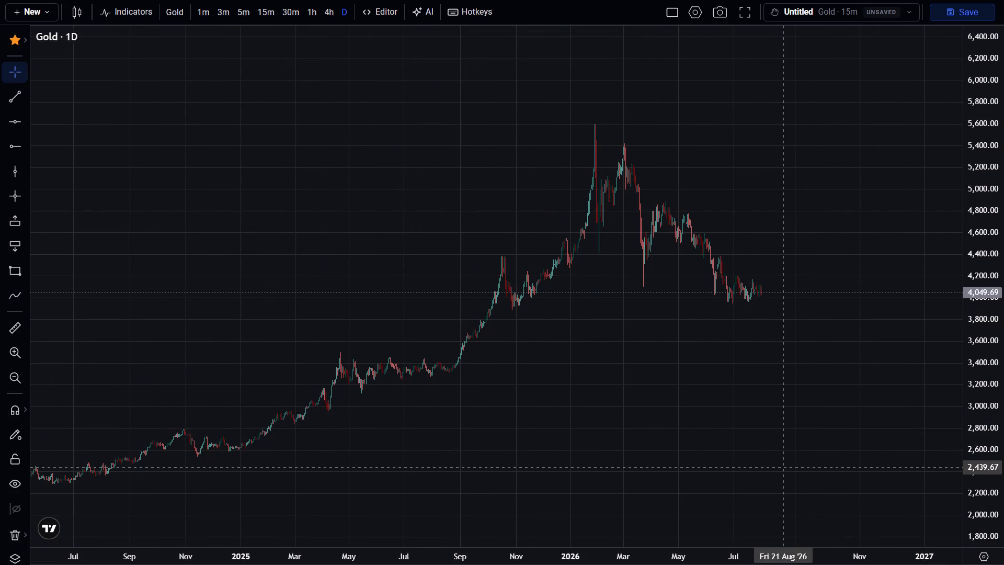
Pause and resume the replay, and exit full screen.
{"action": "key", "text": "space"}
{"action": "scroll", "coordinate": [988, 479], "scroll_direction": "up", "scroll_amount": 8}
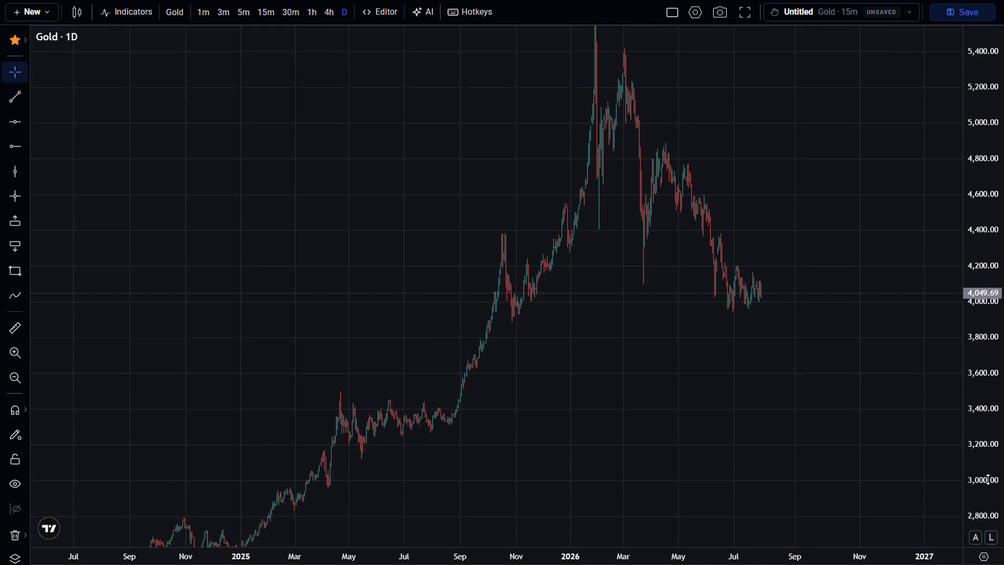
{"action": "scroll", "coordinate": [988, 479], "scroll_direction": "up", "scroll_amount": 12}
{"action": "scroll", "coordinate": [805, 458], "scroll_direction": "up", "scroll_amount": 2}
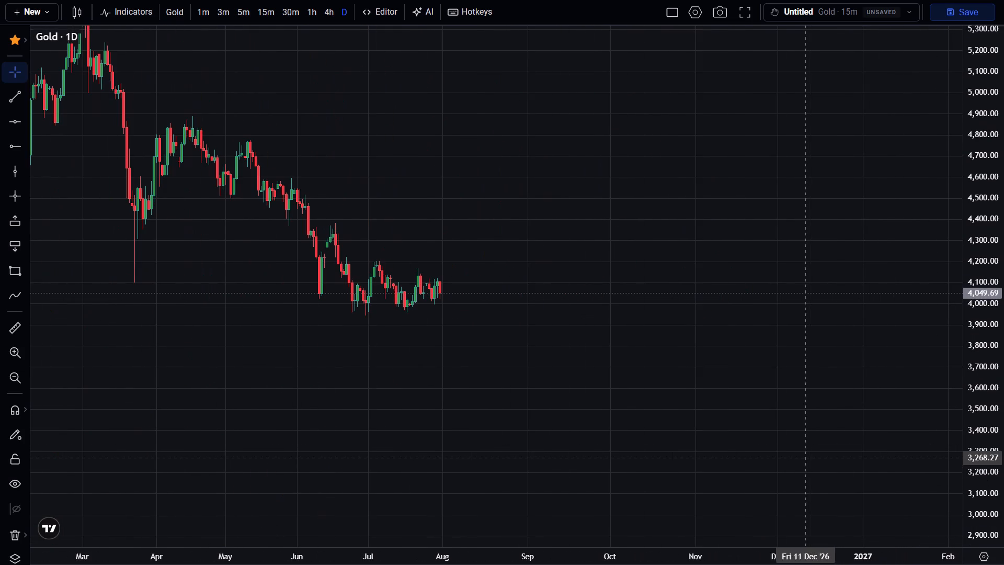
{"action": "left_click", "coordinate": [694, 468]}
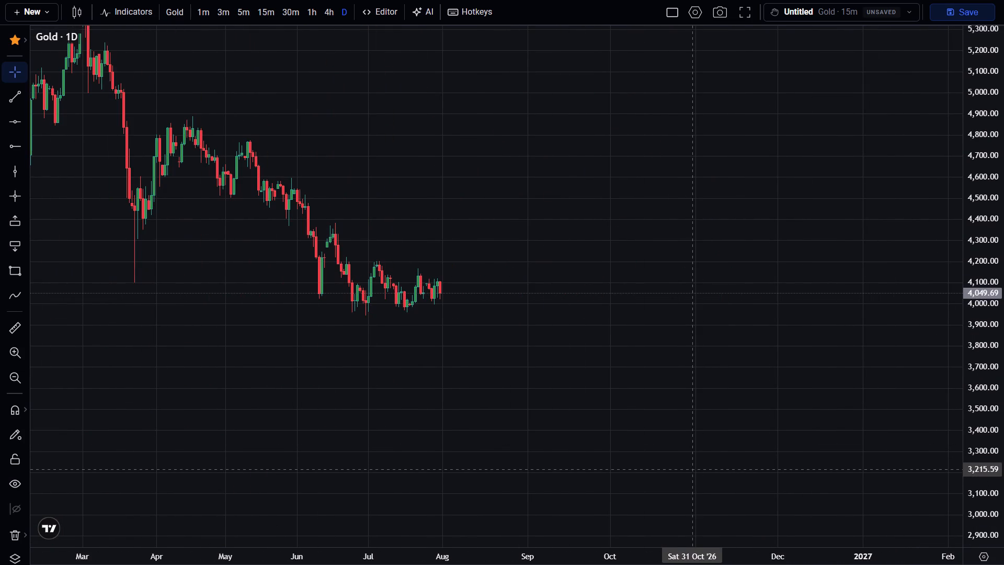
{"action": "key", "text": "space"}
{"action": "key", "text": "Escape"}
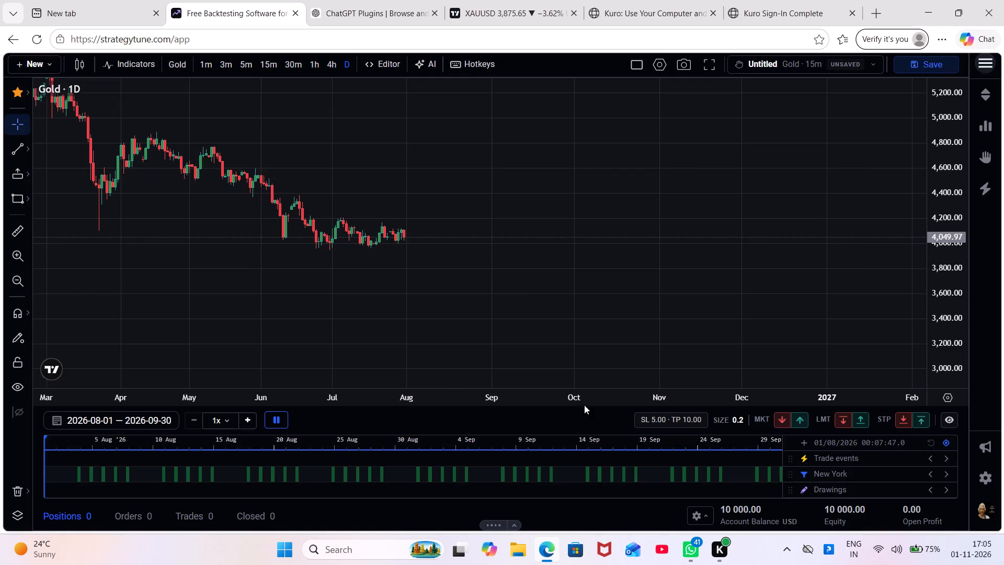
Return the chart to full screen and examine the daily Gold candles from mid-2025 through July 2026.
{"action": "left_click", "coordinate": [711, 60]}
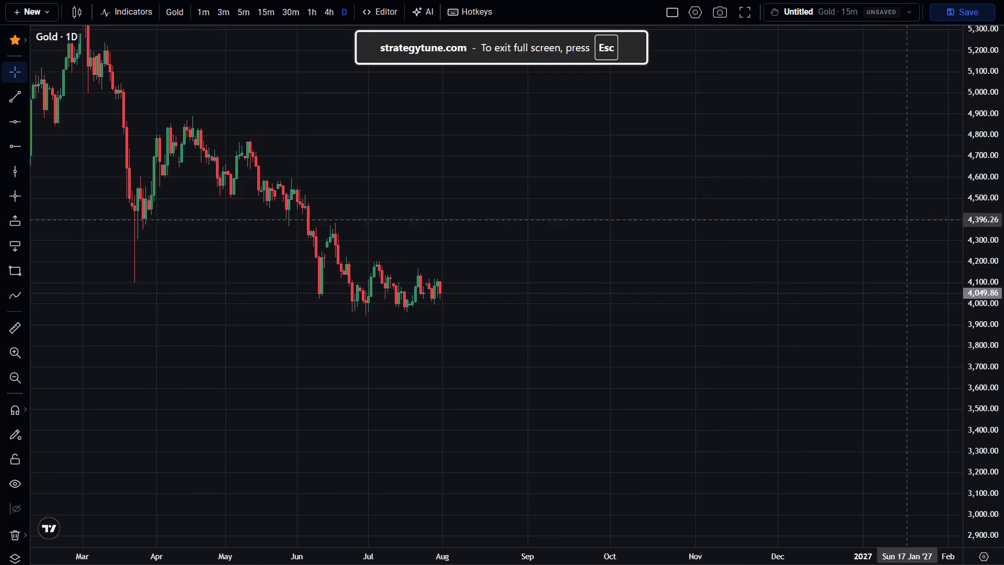
{"action": "scroll", "coordinate": [1002, 338], "scroll_direction": "up", "scroll_amount": 20}
{"action": "scroll", "coordinate": [1002, 338], "scroll_direction": "up", "scroll_amount": 3}
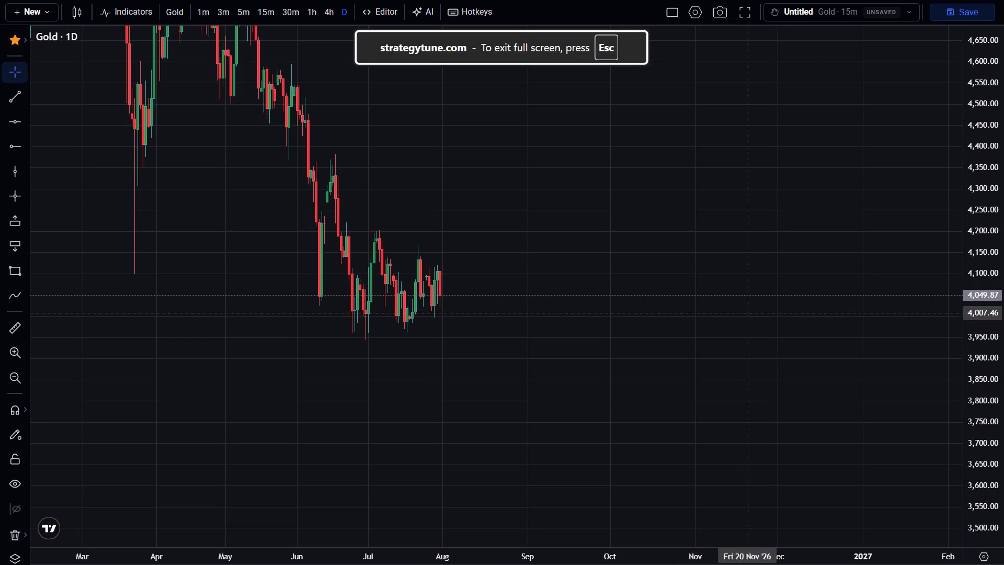
{"action": "left_click_drag", "start_coordinate": [565, 341], "coordinate": [823, 391]}
{"action": "scroll", "coordinate": [812, 393], "scroll_direction": "up", "scroll_amount": 3}
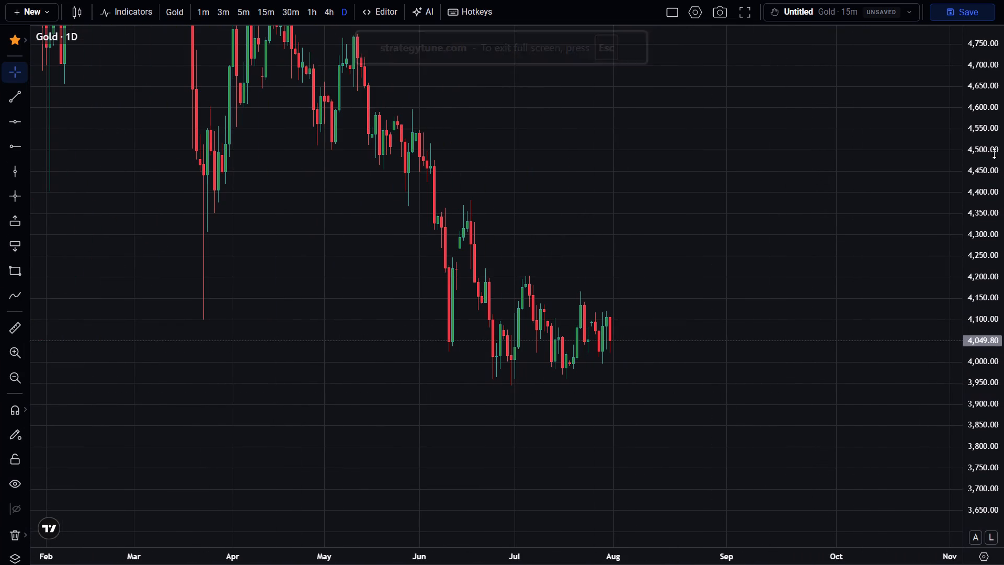
{"action": "left_click_drag", "start_coordinate": [994, 153], "coordinate": [1003, 362]}
{"action": "scroll", "coordinate": [712, 280], "scroll_direction": "down", "scroll_amount": 6}
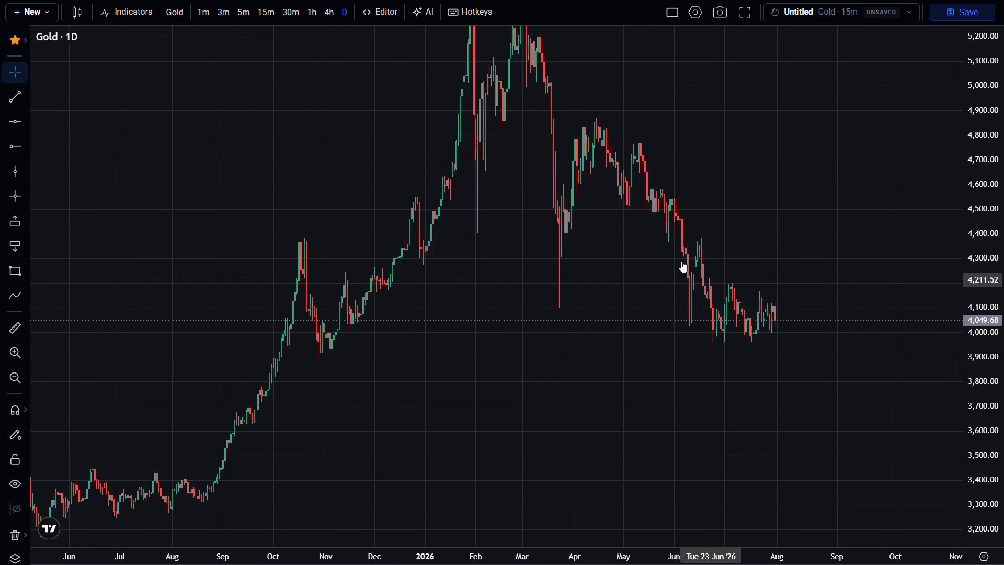
{"action": "left_click_drag", "start_coordinate": [345, 15], "coordinate": [353, 15]}
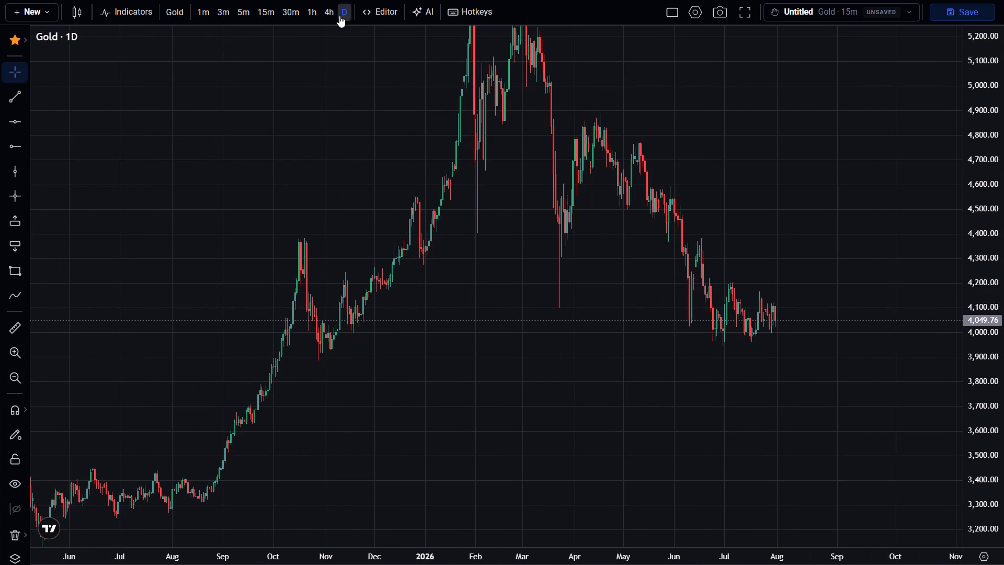
{"action": "left_click", "coordinate": [174, 7]}
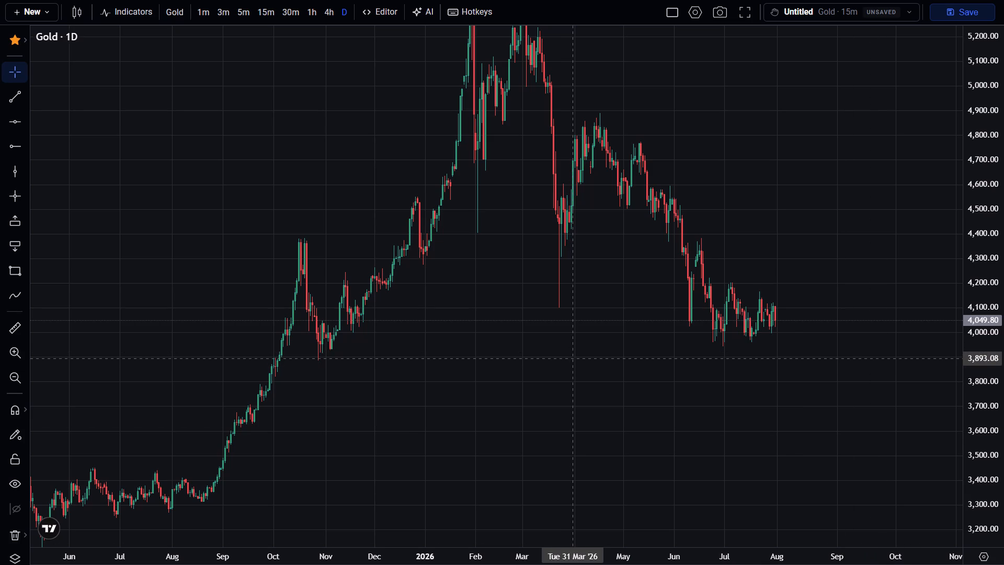
{"action": "left_click_drag", "start_coordinate": [573, 358], "coordinate": [573, 401]}
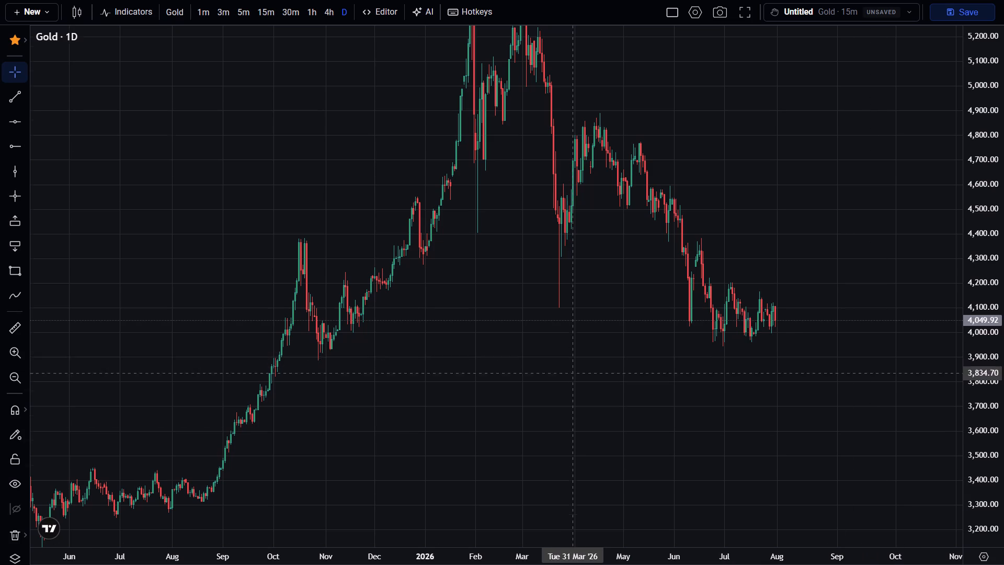
{"action": "left_click_drag", "start_coordinate": [573, 401], "coordinate": [577, 432]}
{"action": "left_click_drag", "start_coordinate": [1003, 196], "coordinate": [998, 318]}
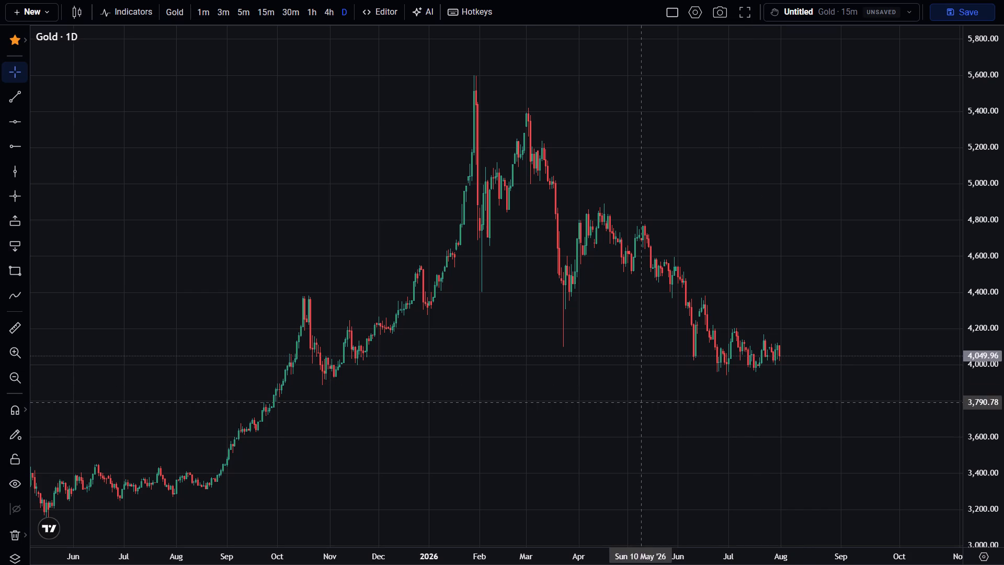
Draw a horizontal ray at about 3,892 from late August 2025, along the late-October 2025 low.
{"action": "left_click", "coordinate": [16, 151]}
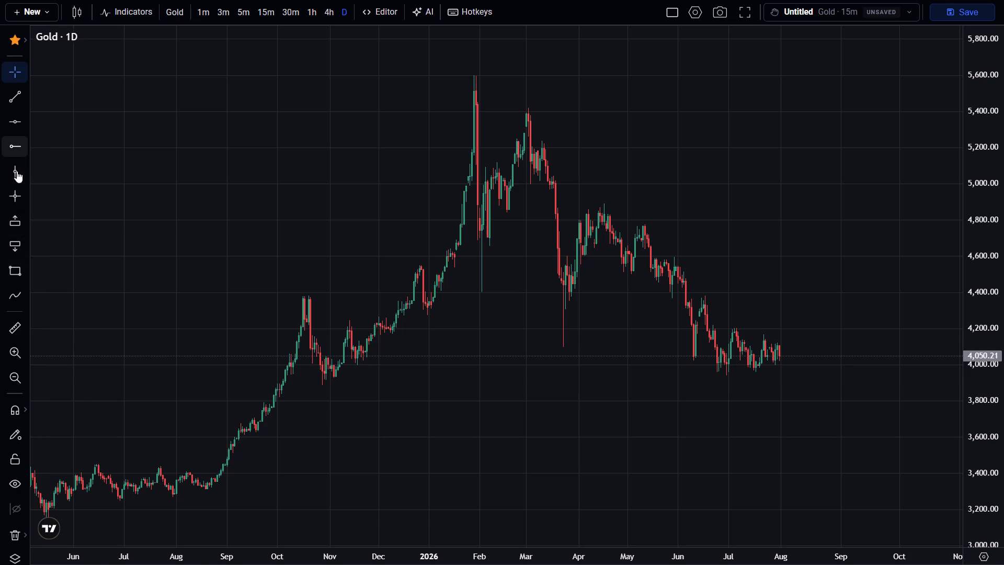
{"action": "left_click", "coordinate": [218, 388]}
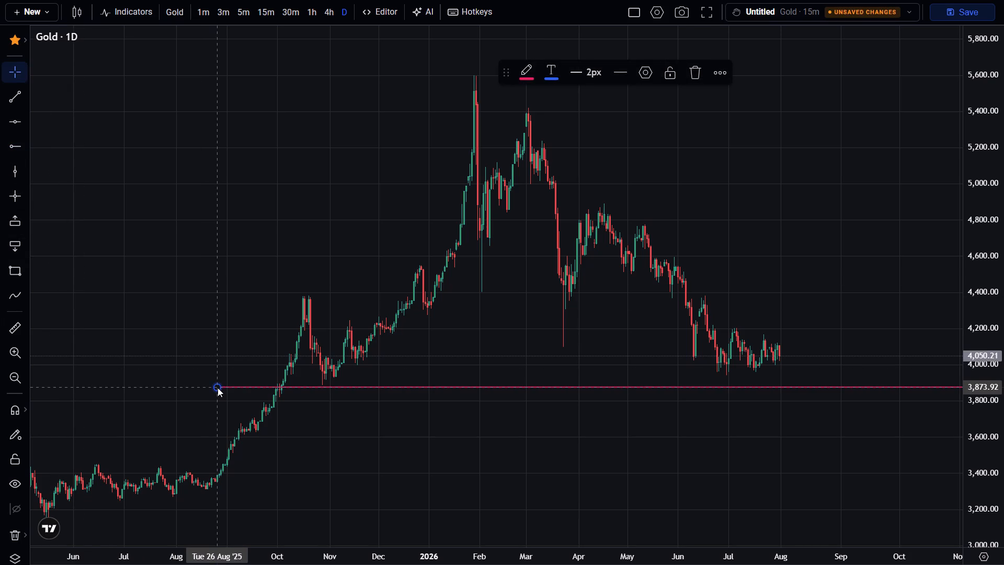
{"action": "left_click", "coordinate": [218, 388]}
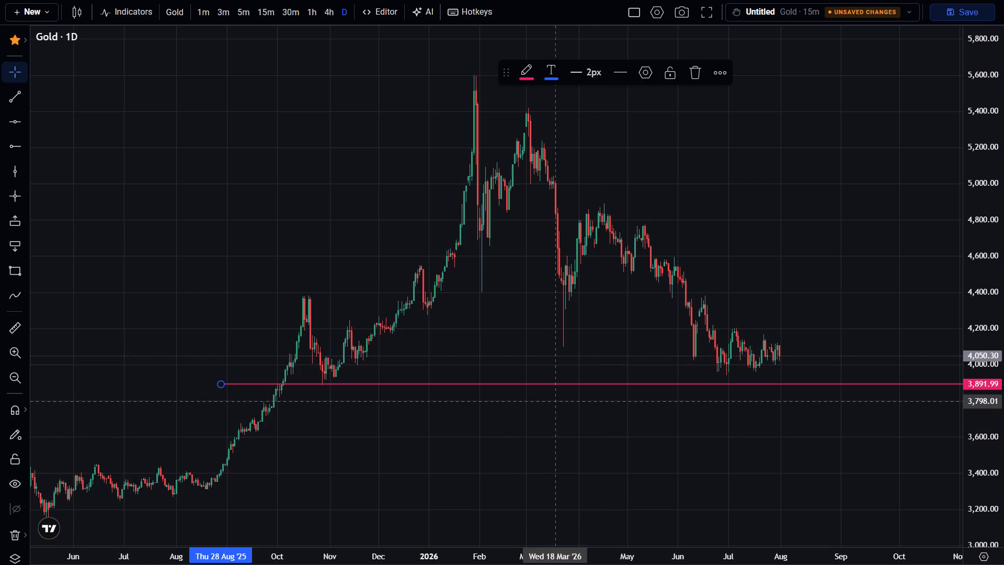
Examine the daily Gold candles from October 2025 through July 2026 against the horizontal ray at about 3,892.
{"action": "scroll", "coordinate": [592, 344], "scroll_direction": "up", "scroll_amount": 4}
{"action": "left_click_drag", "start_coordinate": [450, 535], "coordinate": [831, 542]}
{"action": "scroll", "coordinate": [1003, 468], "scroll_direction": "up", "scroll_amount": 5}
{"action": "scroll", "coordinate": [817, 504], "scroll_direction": "up", "scroll_amount": 4}
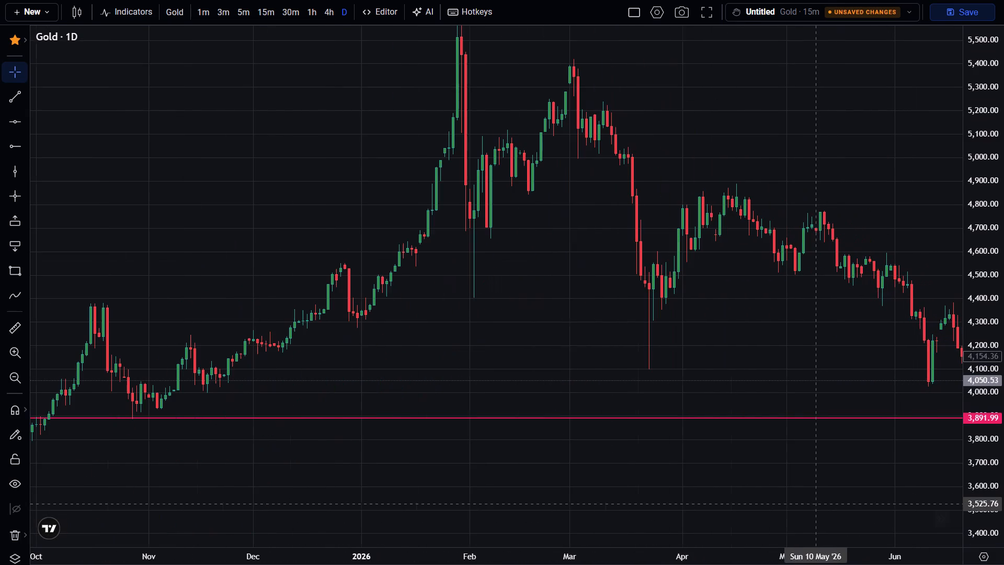
{"action": "scroll", "coordinate": [669, 503], "scroll_direction": "down", "scroll_amount": 1}
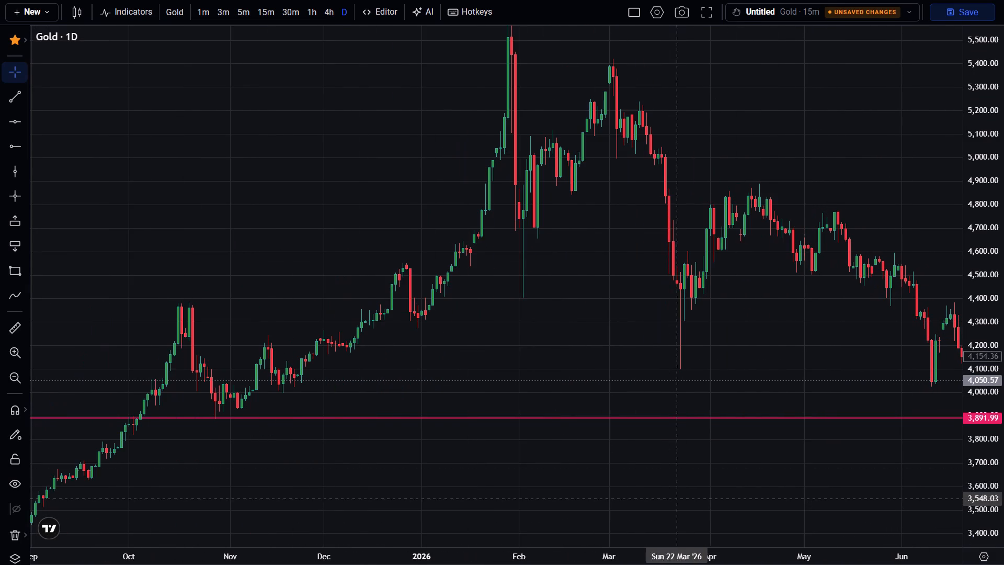
{"action": "scroll", "coordinate": [979, 442], "scroll_direction": "up", "scroll_amount": 4}
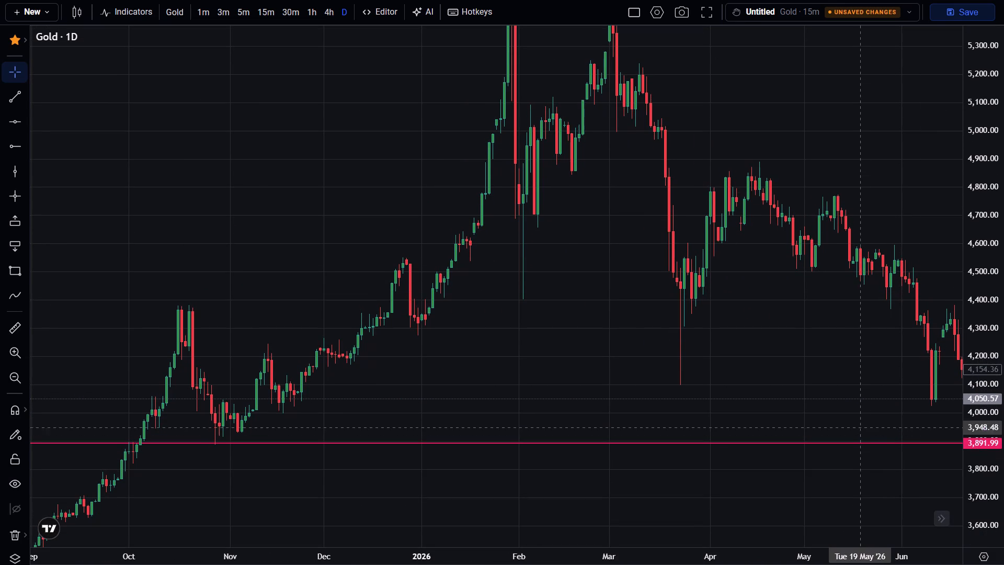
{"action": "left_click_drag", "start_coordinate": [860, 416], "coordinate": [655, 351]}
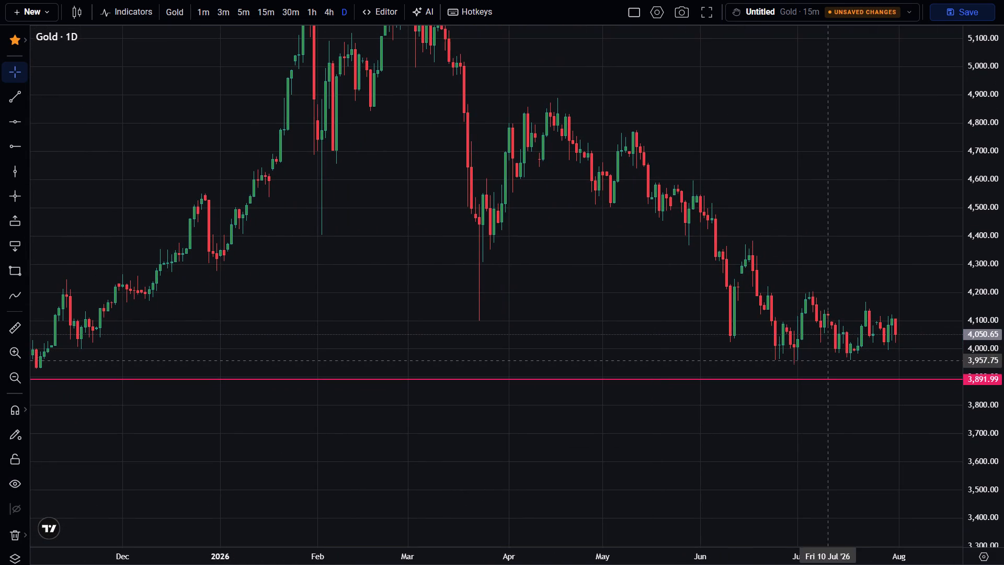
{"action": "left_click_drag", "start_coordinate": [830, 355], "coordinate": [708, 388]}
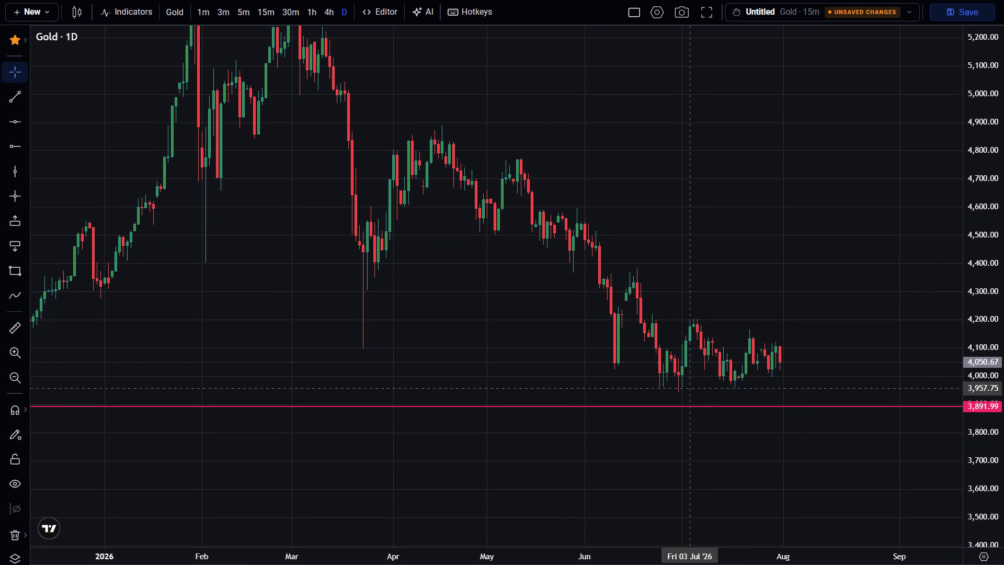
{"action": "key", "text": "Up"}
{"action": "key", "text": "Up"}
{"action": "key", "text": "Up"}
{"action": "key", "text": "Up"}
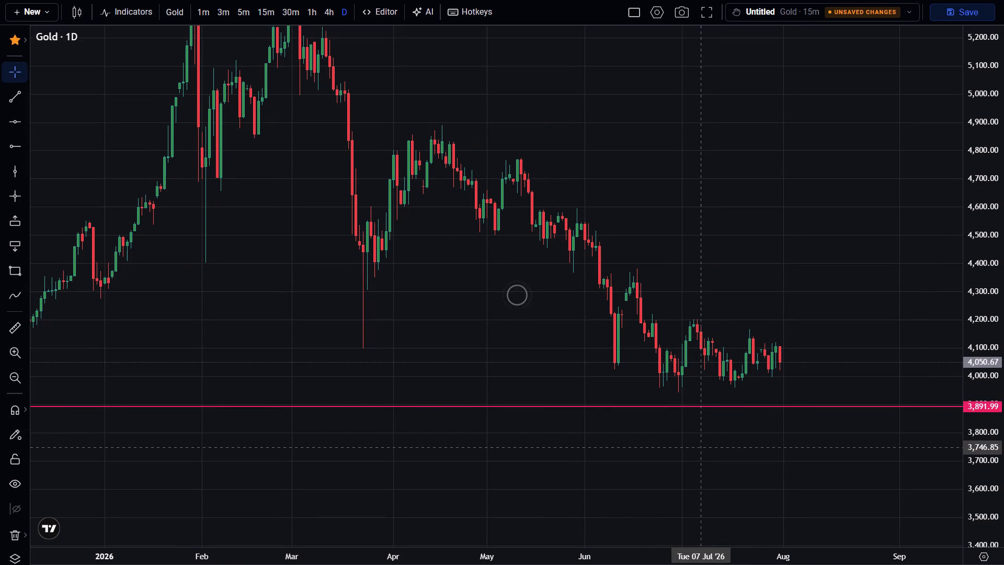
{"action": "scroll", "coordinate": [979, 490], "scroll_direction": "up", "scroll_amount": 4}
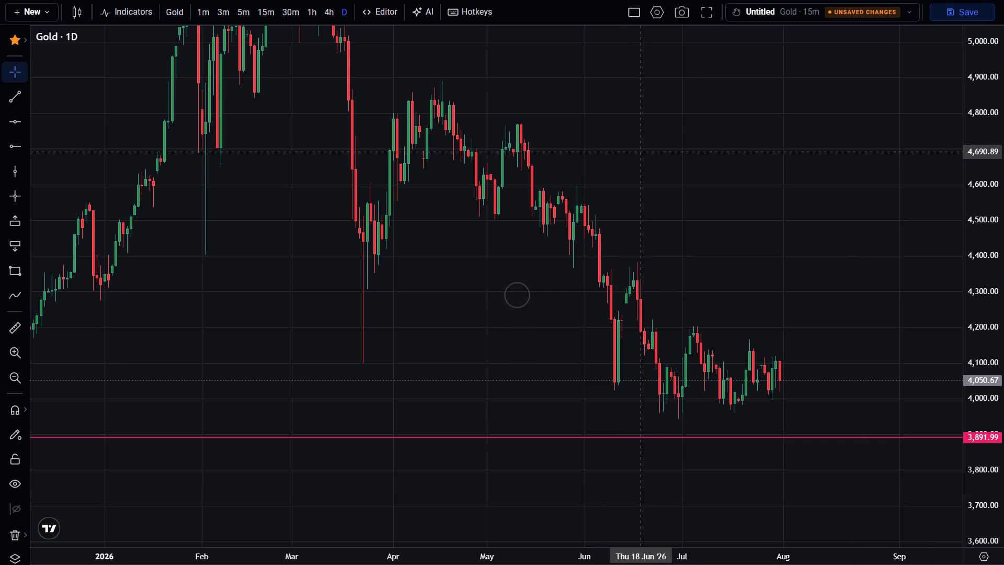
Exit full screen and close the symbol search without choosing a different symbol.
{"action": "left_click", "coordinate": [699, 17]}
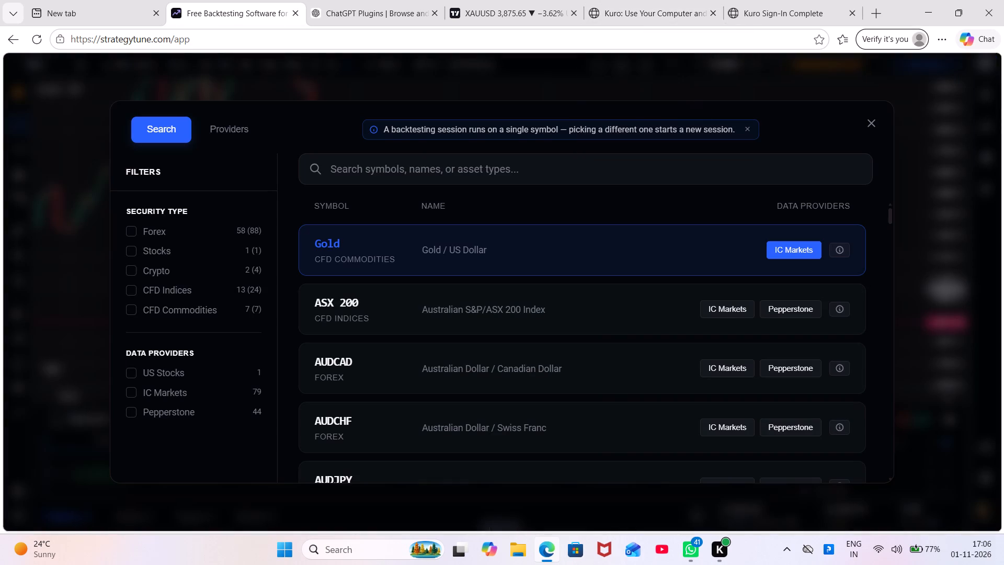
{"action": "left_click", "coordinate": [878, 119]}
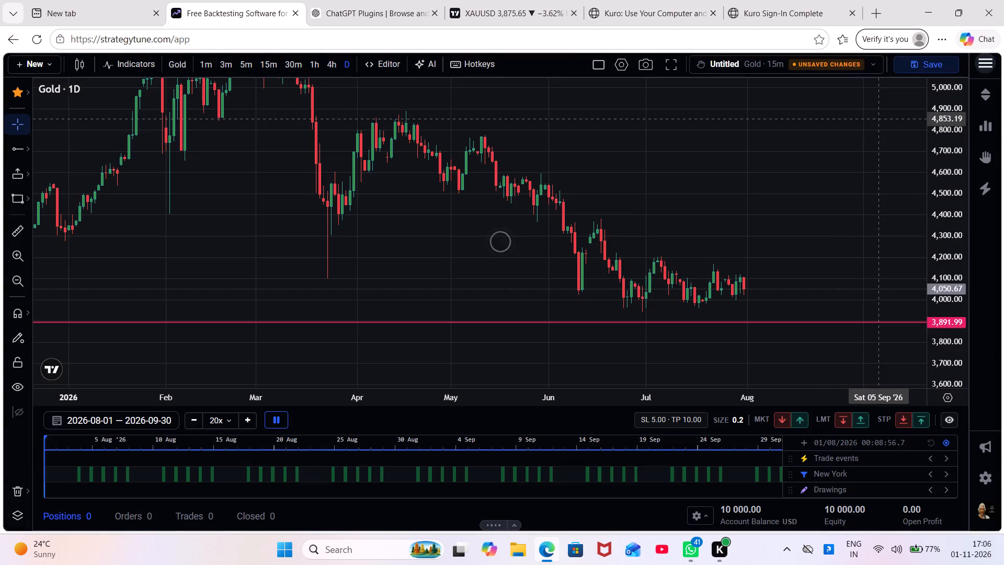
Examine the June and July 2026 daily candles above the 3,892 ray, compared with the price action since autumn 2025.
{"action": "scroll", "coordinate": [845, 158], "scroll_direction": "down", "scroll_amount": 4}
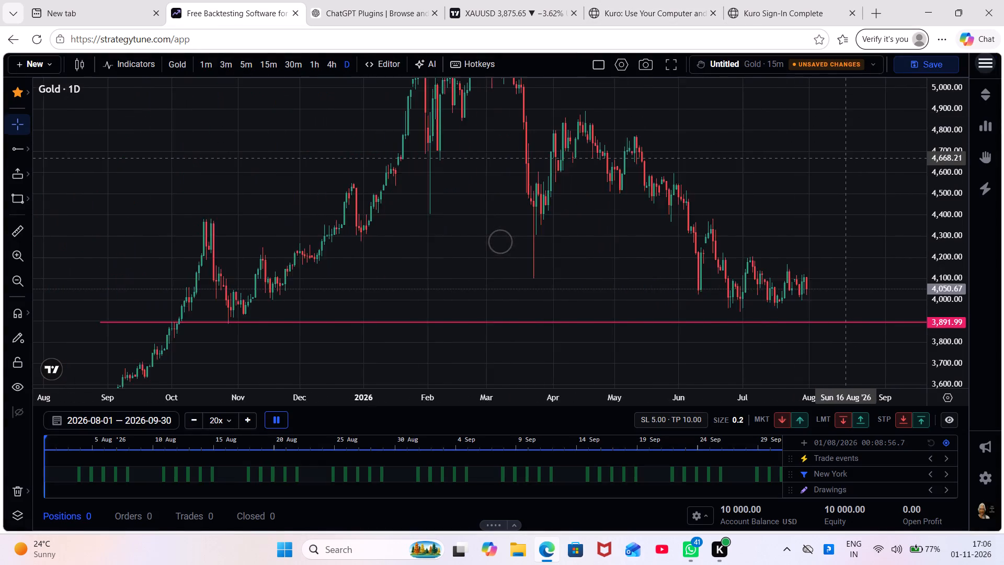
{"action": "scroll", "coordinate": [845, 158], "scroll_direction": "down", "scroll_amount": 2}
{"action": "scroll", "coordinate": [843, 159], "scroll_direction": "up", "scroll_amount": 2}
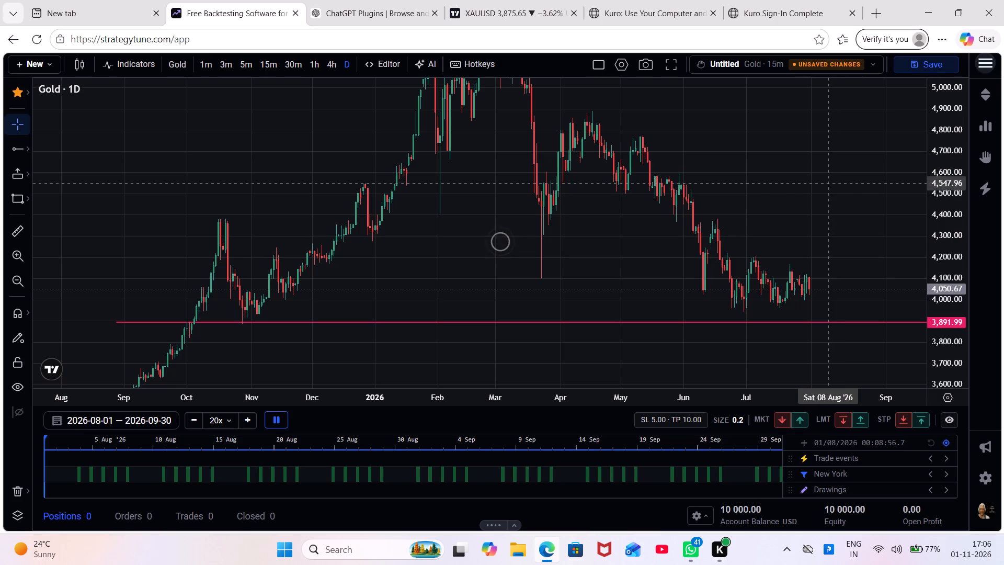
{"action": "left_click_drag", "start_coordinate": [828, 230], "coordinate": [811, 160]}
{"action": "scroll", "coordinate": [802, 175], "scroll_direction": "up", "scroll_amount": 2}
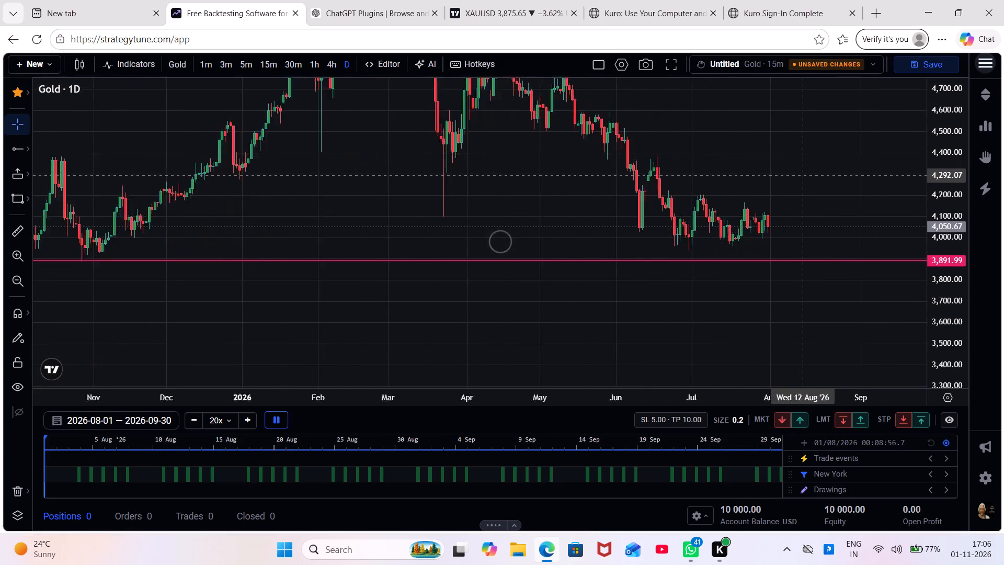
{"action": "scroll", "coordinate": [802, 175], "scroll_direction": "up", "scroll_amount": 2}
{"action": "scroll", "coordinate": [802, 175], "scroll_direction": "down", "scroll_amount": 1}
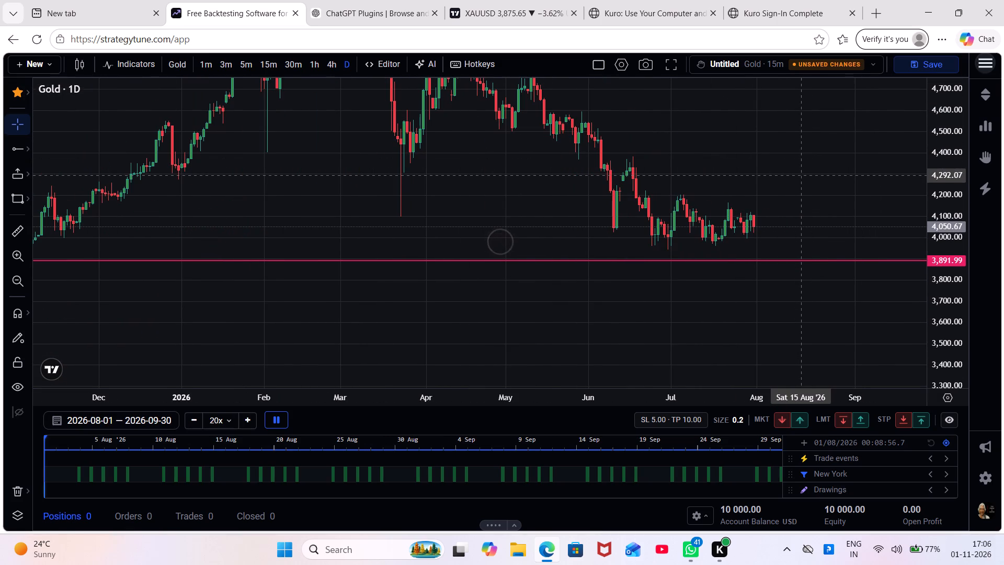
{"action": "scroll", "coordinate": [800, 177], "scroll_direction": "up", "scroll_amount": 1}
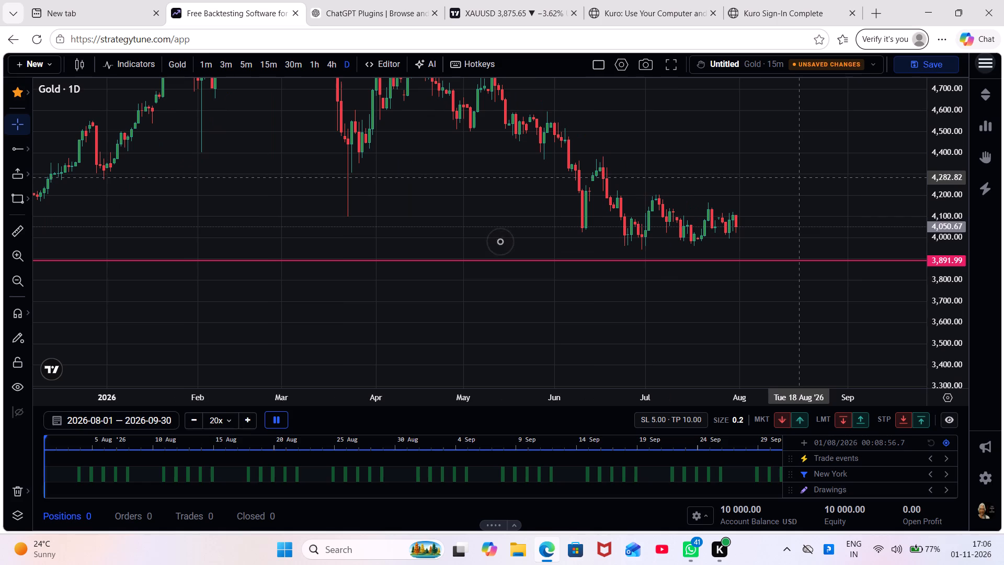
{"action": "scroll", "coordinate": [800, 177], "scroll_direction": "down", "scroll_amount": 1}
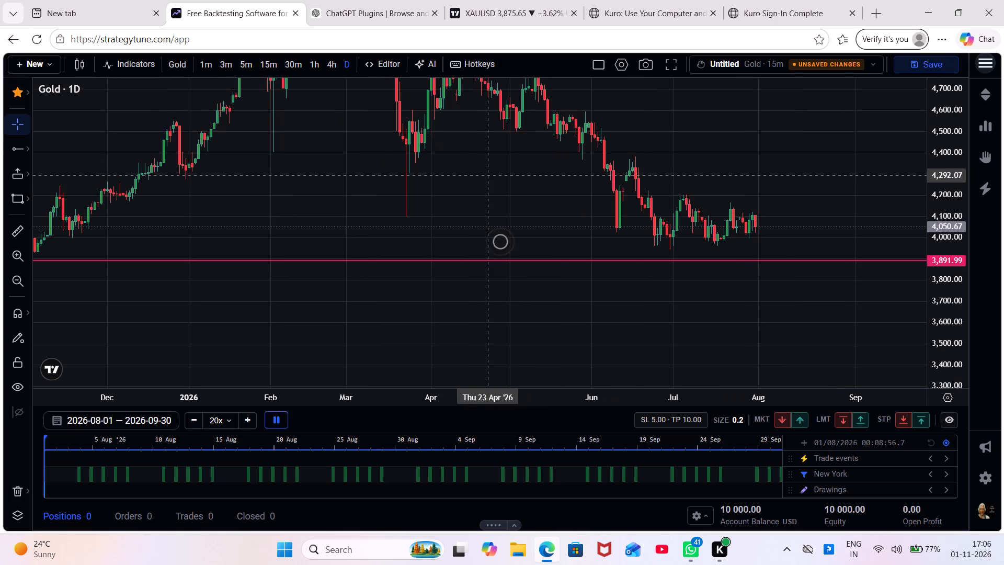
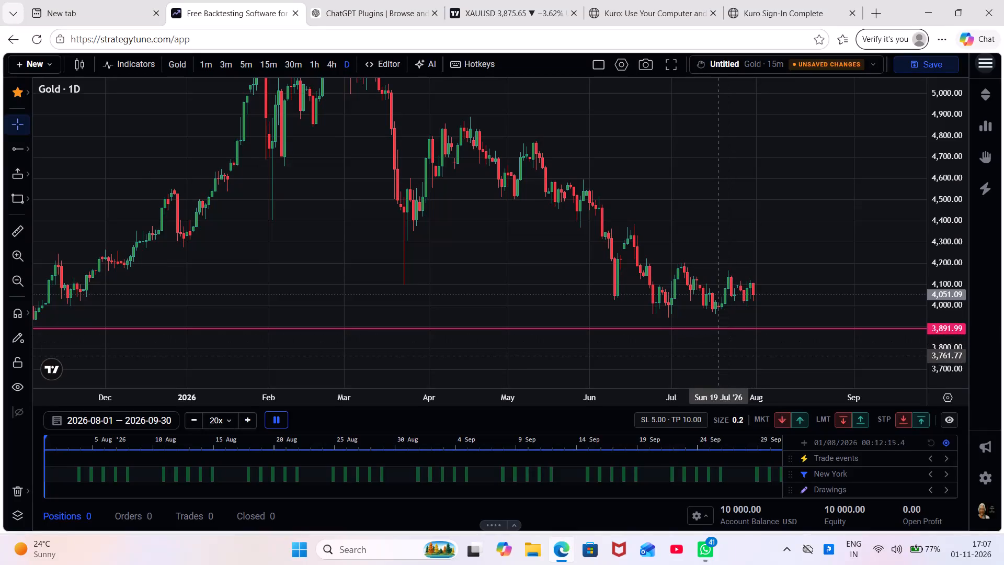
Focus the daily Gold chart on the June and July 2026 candles and set the replay speed to 200x.
{"action": "scroll", "coordinate": [941, 335], "scroll_direction": "up", "scroll_amount": 5}
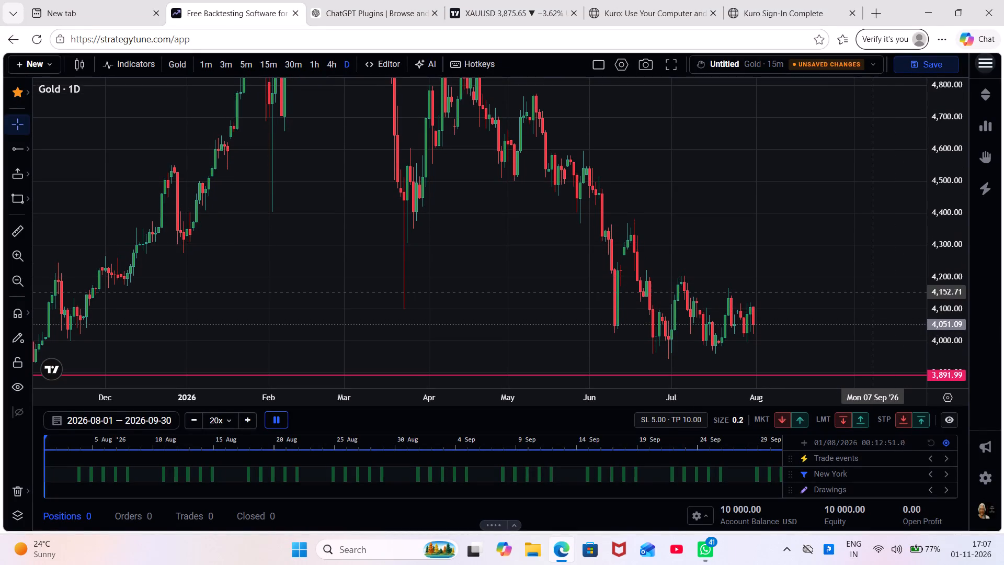
{"action": "left_click_drag", "start_coordinate": [872, 291], "coordinate": [885, 204]}
{"action": "scroll", "coordinate": [849, 244], "scroll_direction": "up", "scroll_amount": 3}
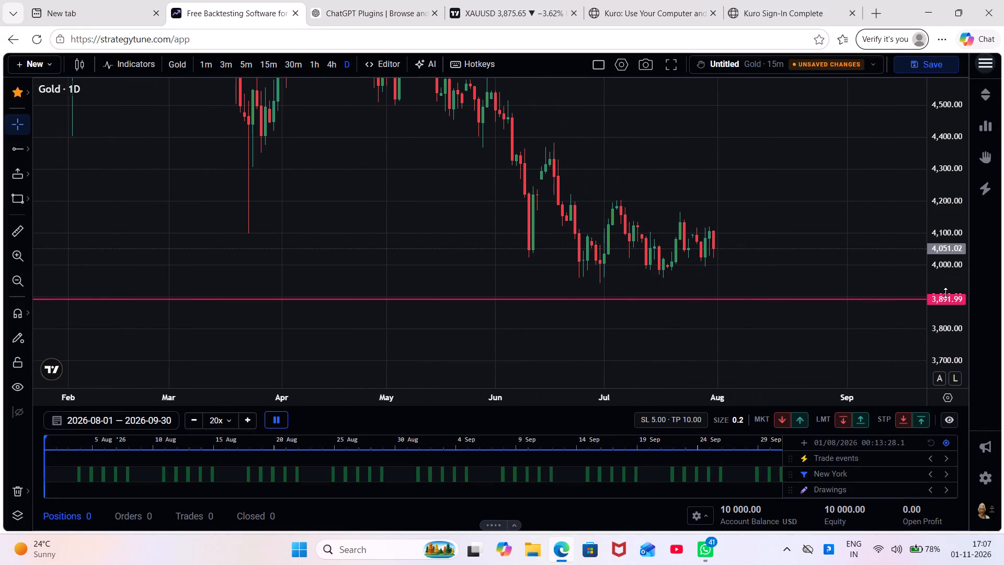
{"action": "scroll", "coordinate": [945, 293], "scroll_direction": "up", "scroll_amount": 9}
{"action": "scroll", "coordinate": [816, 308], "scroll_direction": "up", "scroll_amount": 4}
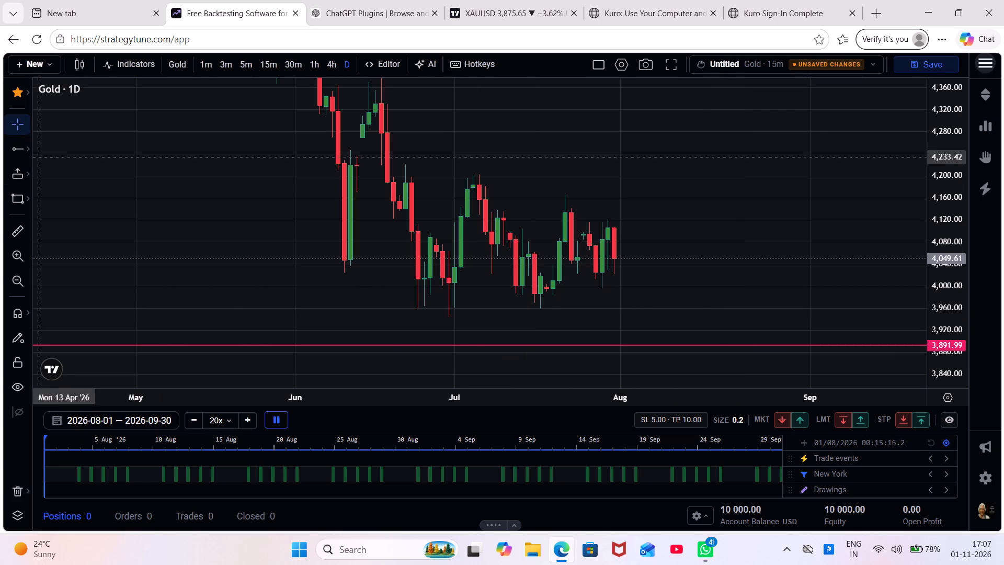
{"action": "left_click", "coordinate": [226, 422]}
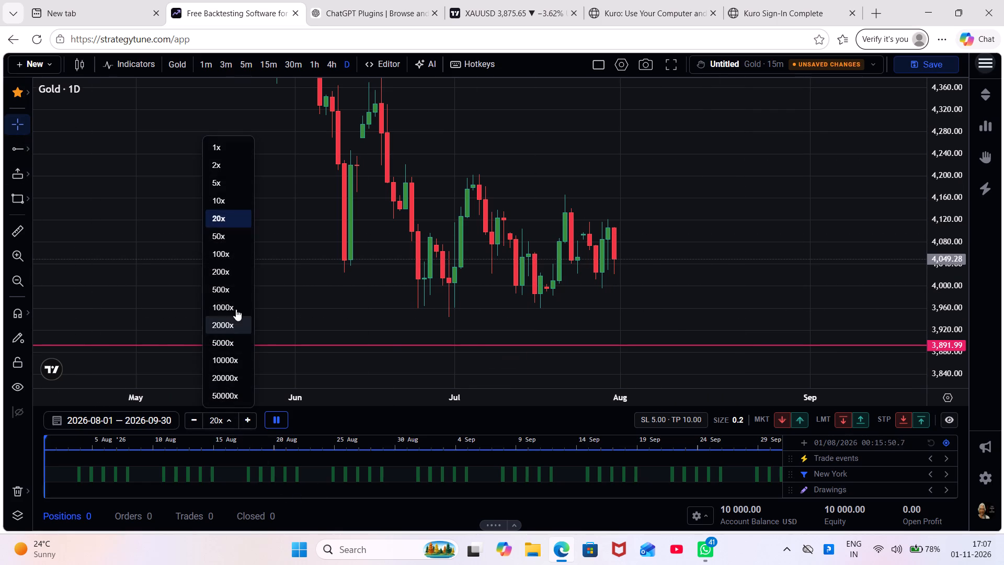
{"action": "left_click", "coordinate": [229, 278]}
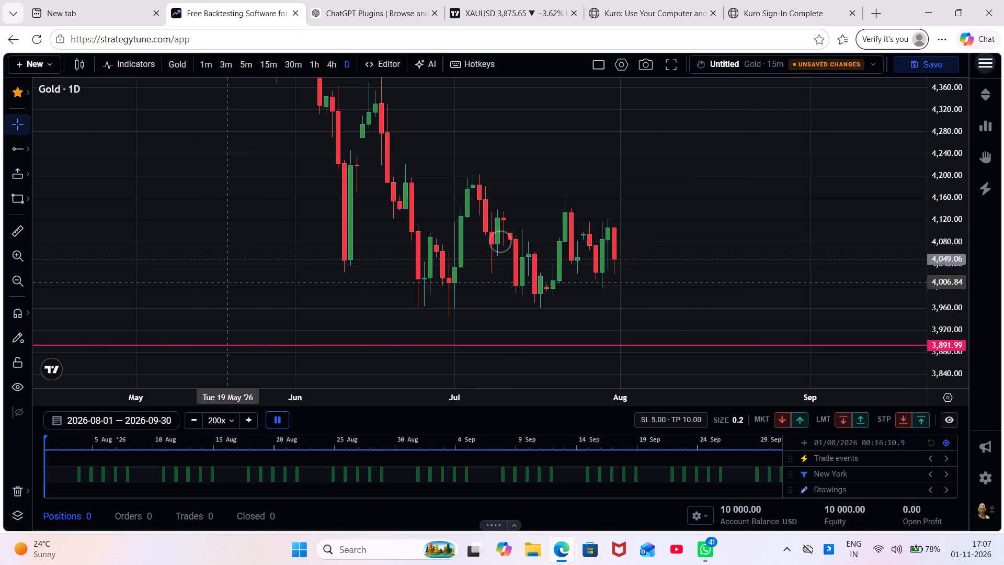
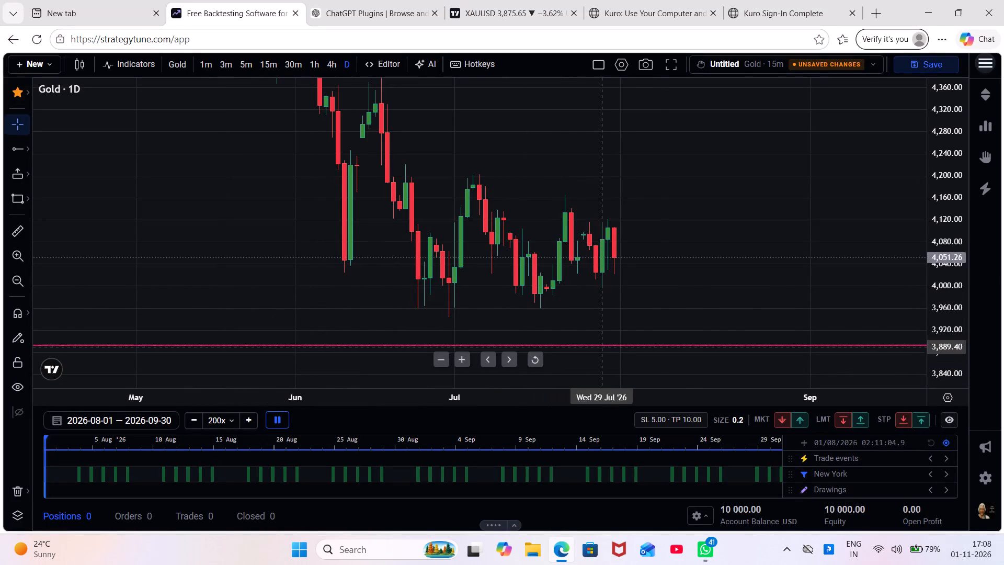
Raise the replay speed to 20000x, and reduce it to 5000x once the replay reaches about 10 August.
{"action": "scroll", "coordinate": [658, 318], "scroll_direction": "down", "scroll_amount": 2}
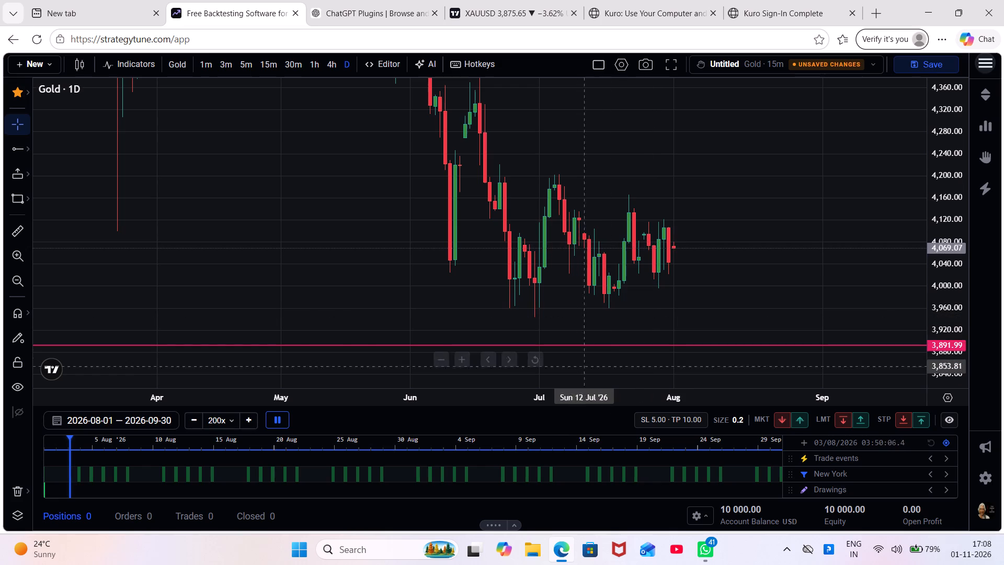
{"action": "triple_click", "coordinate": [243, 421]}
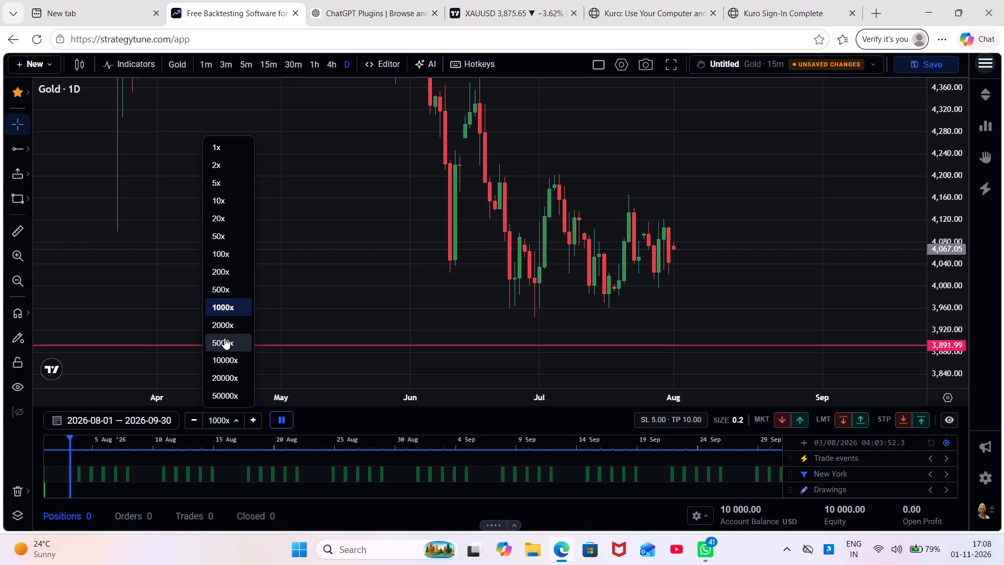
{"action": "left_click", "coordinate": [224, 380]}
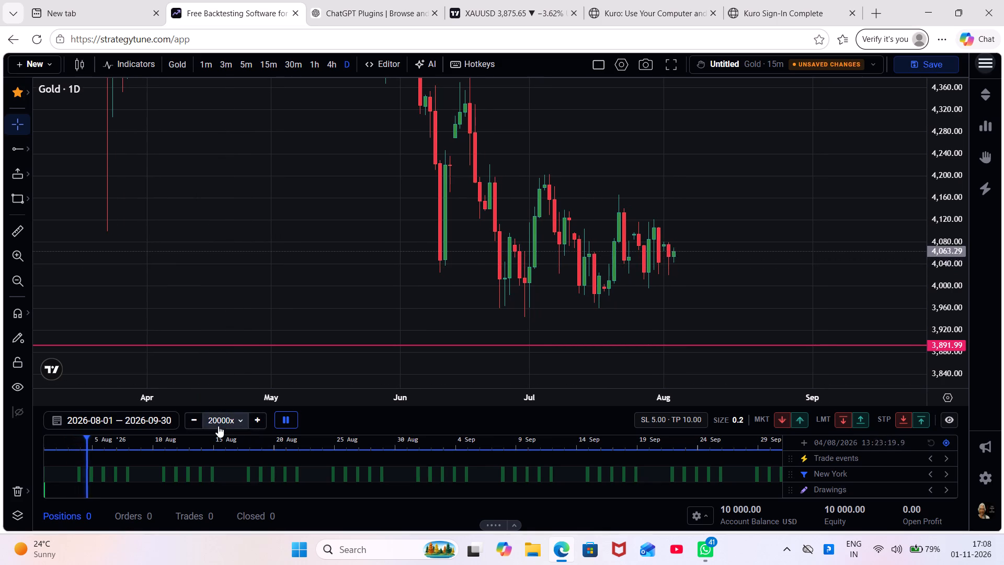
{"action": "left_click", "coordinate": [188, 423]}
{"action": "left_click", "coordinate": [188, 423]}
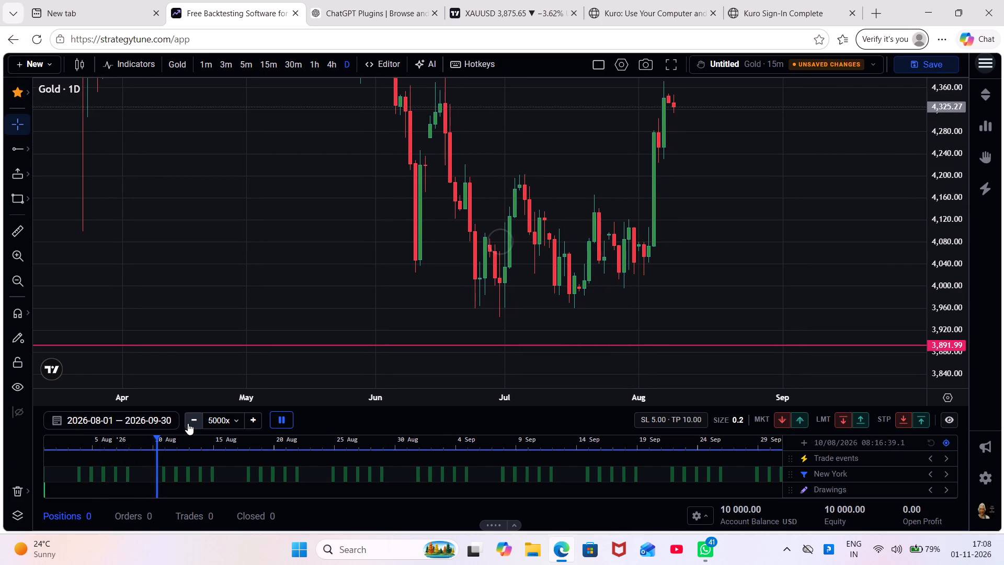
Show the daily Gold chart full screen and examine the August rally against price history back to September 2025.
{"action": "scroll", "coordinate": [816, 255], "scroll_direction": "down", "scroll_amount": 2}
{"action": "left_click_drag", "start_coordinate": [959, 169], "coordinate": [959, 222]}
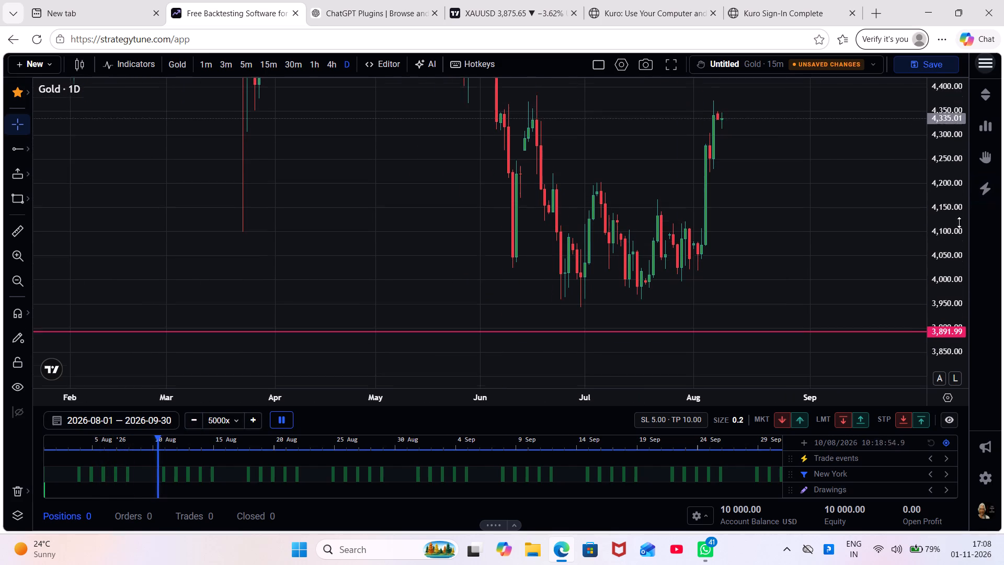
{"action": "left_click_drag", "start_coordinate": [959, 222], "coordinate": [959, 285]}
{"action": "left_click_drag", "start_coordinate": [801, 248], "coordinate": [788, 319]}
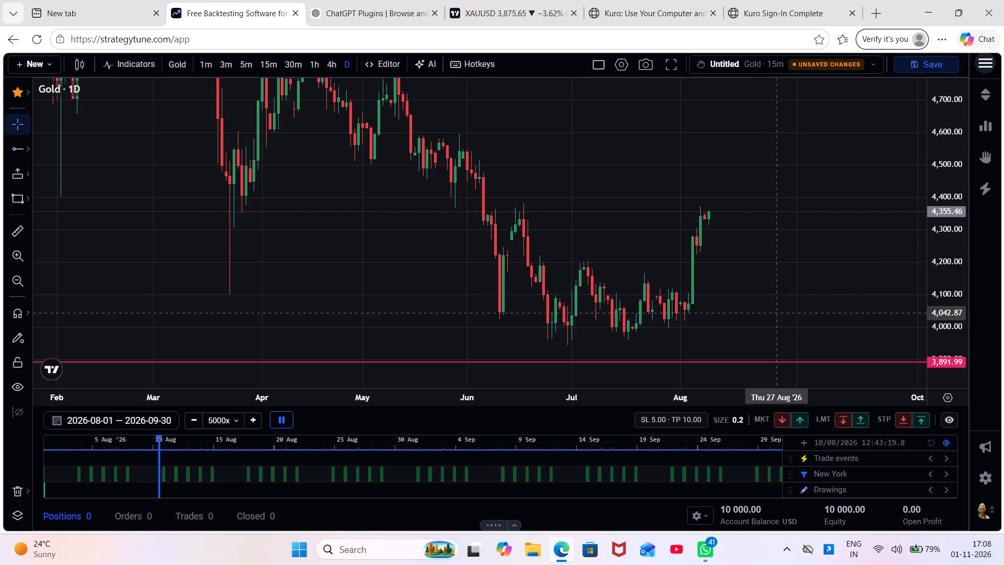
{"action": "left_click", "coordinate": [670, 65]}
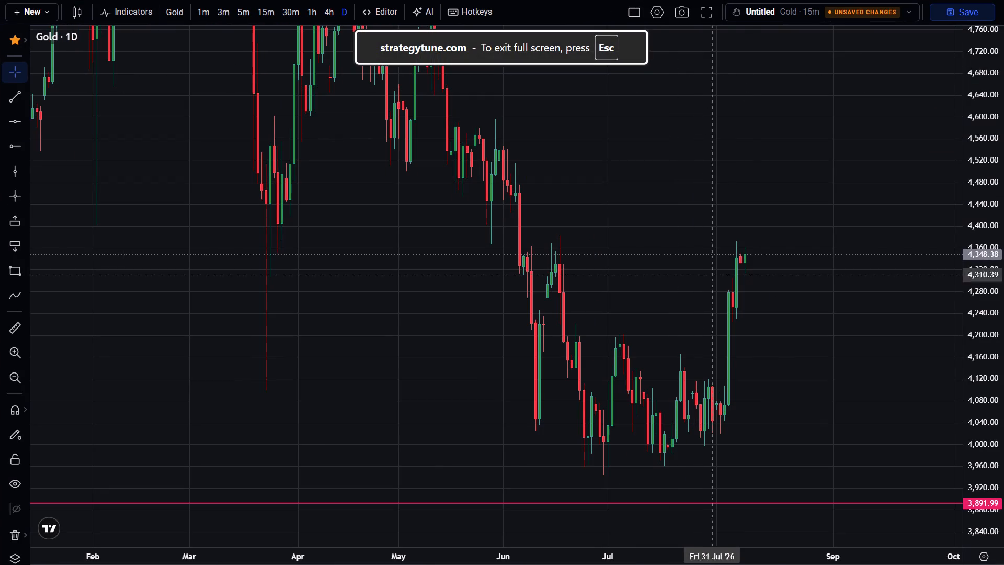
{"action": "scroll", "coordinate": [765, 435], "scroll_direction": "up", "scroll_amount": 3}
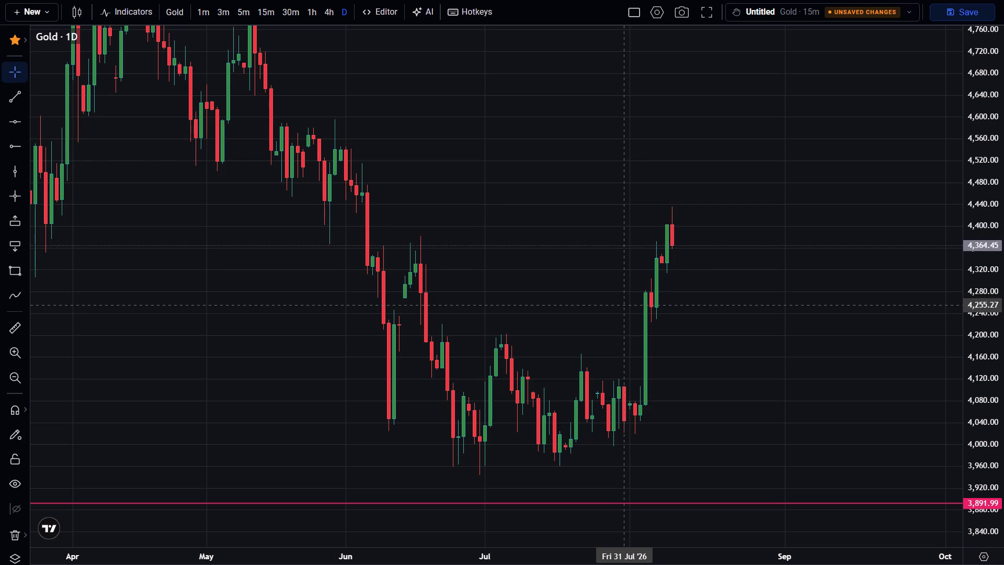
{"action": "scroll", "coordinate": [608, 340], "scroll_direction": "up", "scroll_amount": 2}
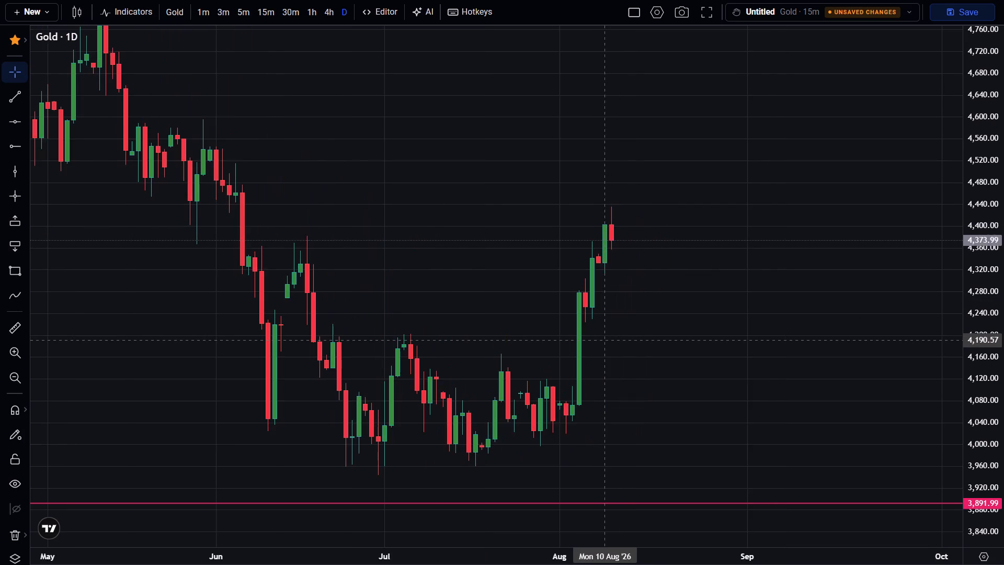
{"action": "scroll", "coordinate": [608, 341], "scroll_direction": "down", "scroll_amount": 1}
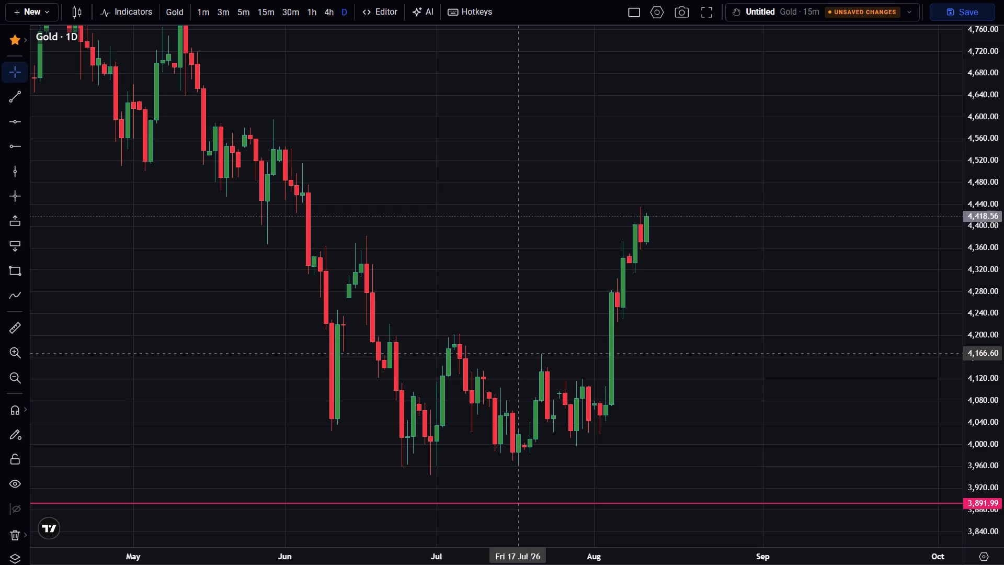
{"action": "scroll", "coordinate": [506, 372], "scroll_direction": "down", "scroll_amount": 3}
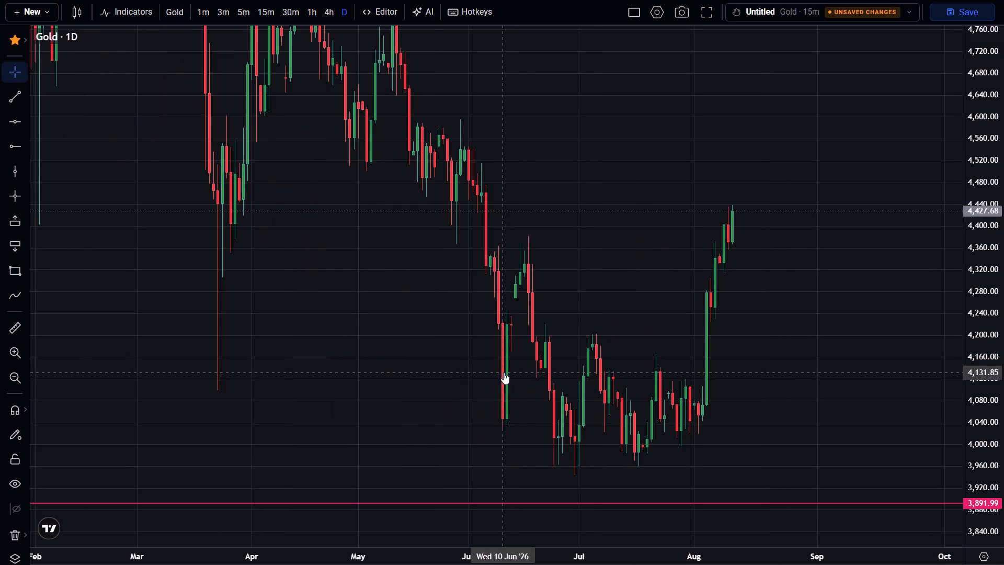
{"action": "left_click_drag", "start_coordinate": [1000, 174], "coordinate": [1001, 367]}
{"action": "scroll", "coordinate": [835, 259], "scroll_direction": "down", "scroll_amount": 3}
{"action": "scroll", "coordinate": [663, 268], "scroll_direction": "down", "scroll_amount": 2}
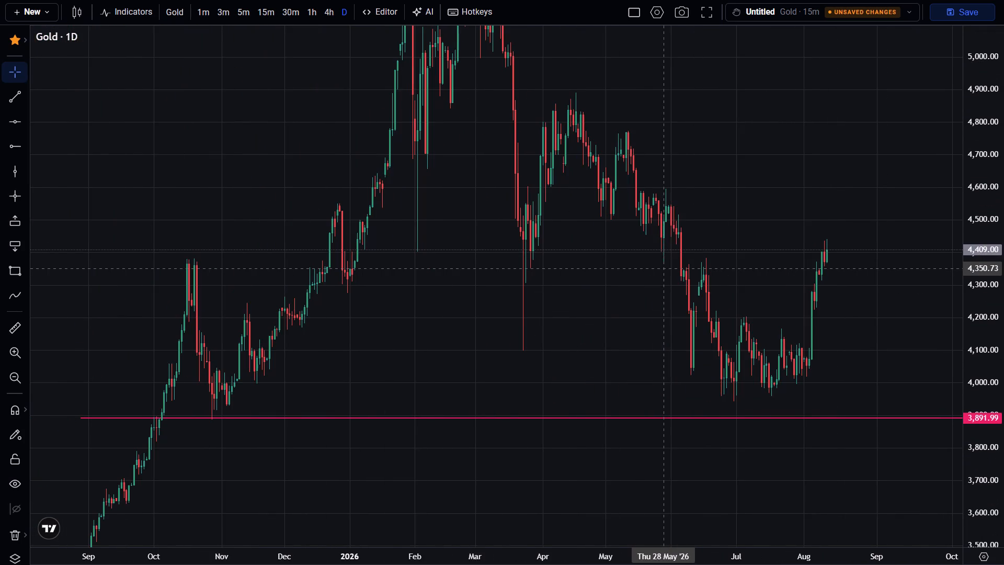
Draw a horizontal ray at about 4,385.89 starting from 24 May 2026, along the mid-June swing high.
{"action": "scroll", "coordinate": [663, 268], "scroll_direction": "up", "scroll_amount": 3}
{"action": "scroll", "coordinate": [875, 345], "scroll_direction": "up", "scroll_amount": 4}
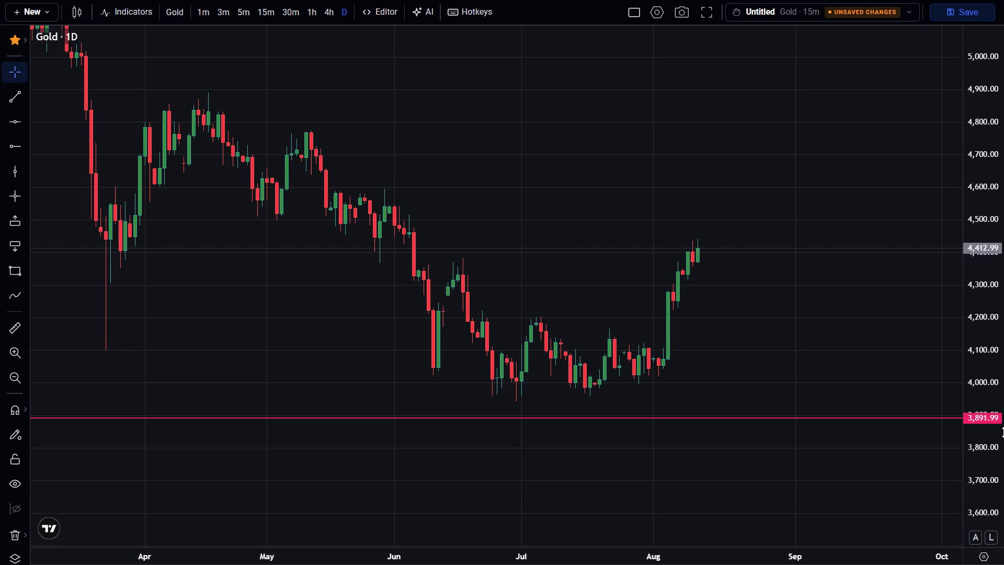
{"action": "scroll", "coordinate": [1003, 432], "scroll_direction": "up", "scroll_amount": 11}
{"action": "scroll", "coordinate": [842, 425], "scroll_direction": "up", "scroll_amount": 2}
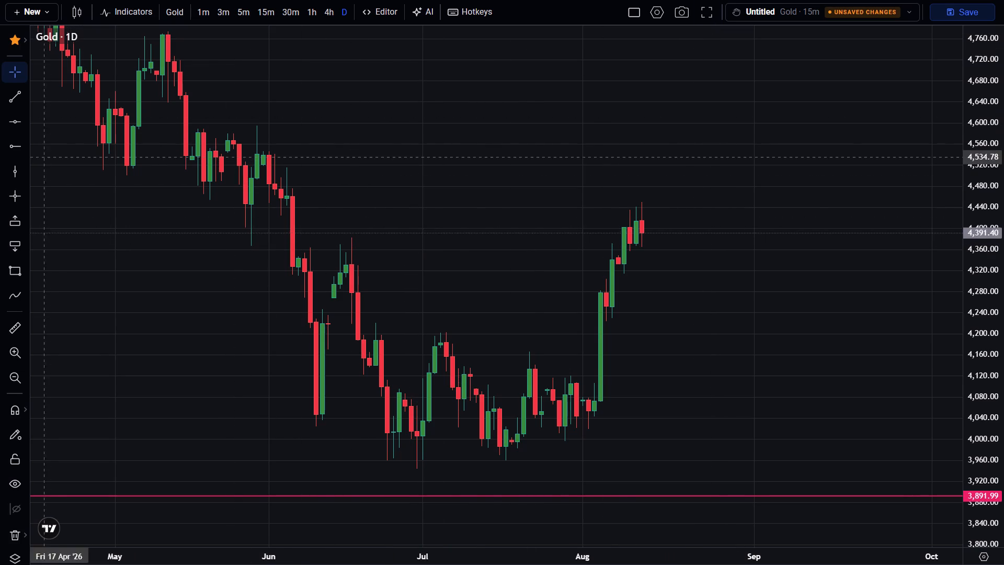
{"action": "left_click", "coordinate": [16, 152]}
{"action": "left_click", "coordinate": [228, 235]}
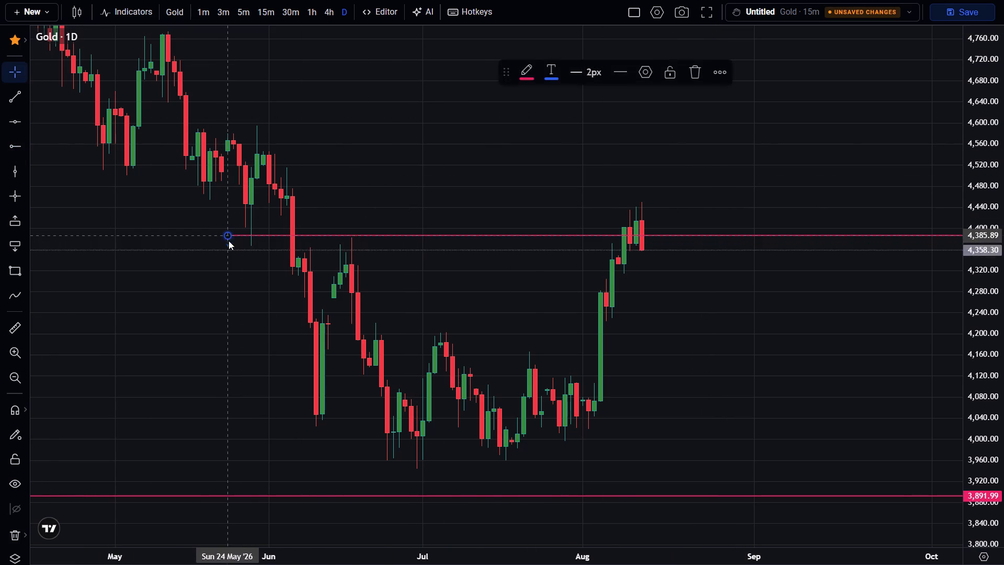
{"action": "left_click", "coordinate": [219, 282]}
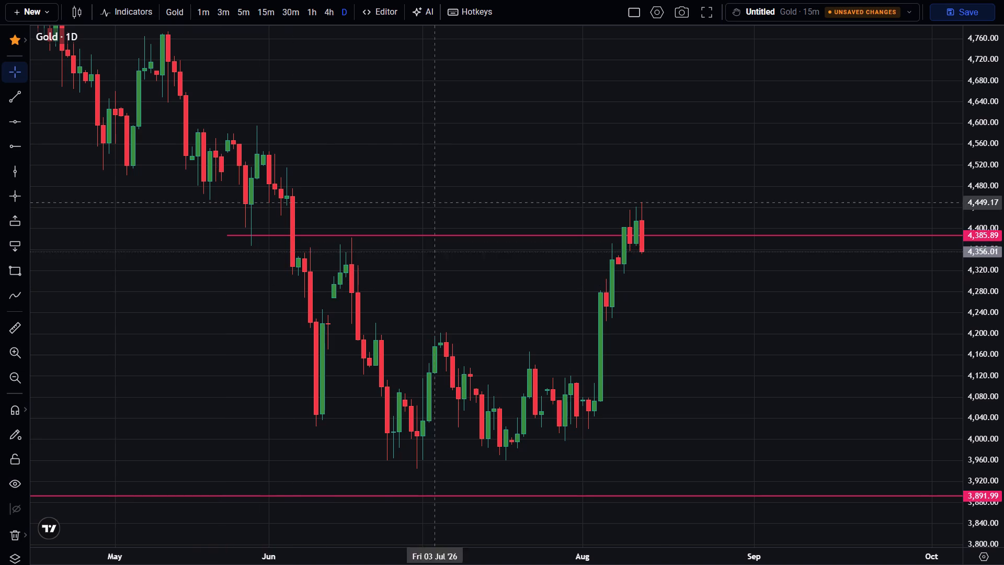
Leave full screen and sell Gold at market twice, size 0.2 each, with SL 5.00 and TP 10.00.
{"action": "left_click", "coordinate": [715, 14]}
{"action": "scroll", "coordinate": [675, 110], "scroll_direction": "down", "scroll_amount": 2}
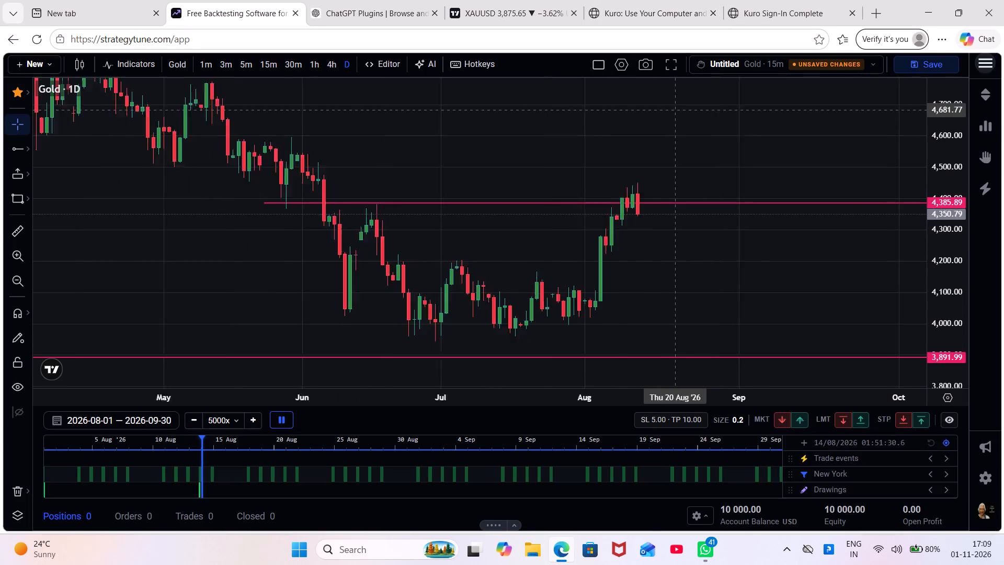
{"action": "left_click", "coordinate": [782, 423]}
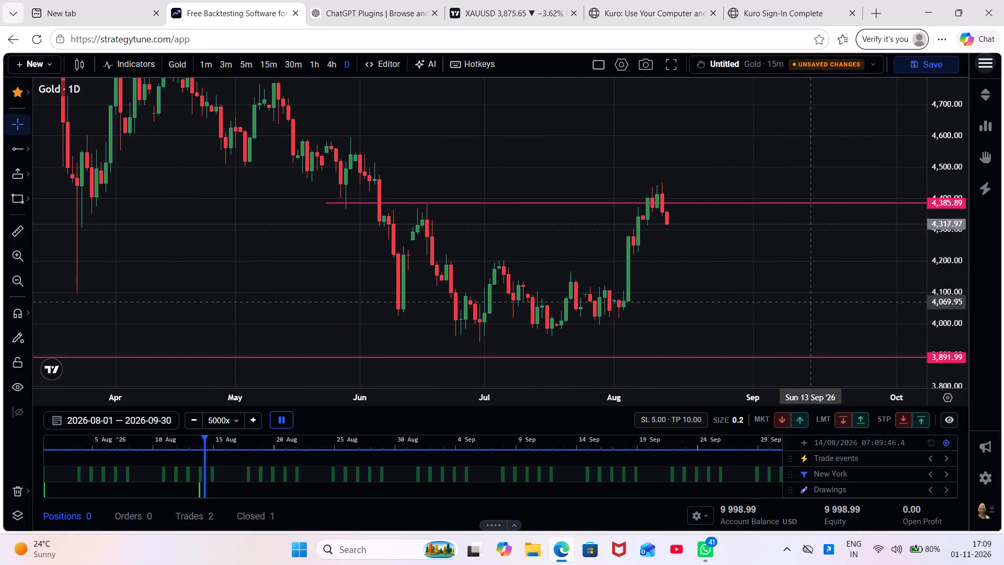
{"action": "left_click", "coordinate": [783, 422]}
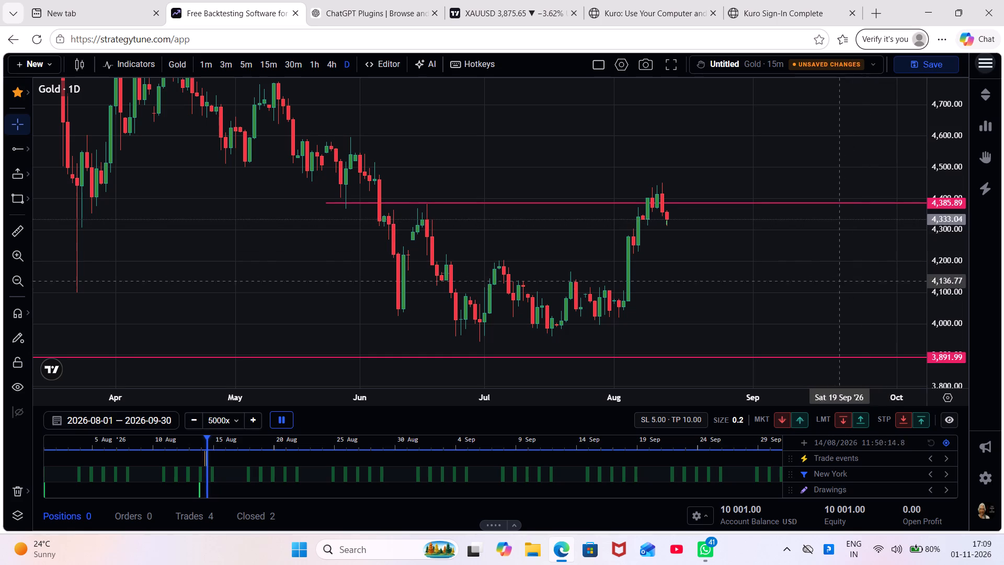
Review the order settings and the available stop-loss units against the price action around the ray.
{"action": "scroll", "coordinate": [939, 280], "scroll_direction": "up", "scroll_amount": 10}
{"action": "scroll", "coordinate": [802, 290], "scroll_direction": "up", "scroll_amount": 2}
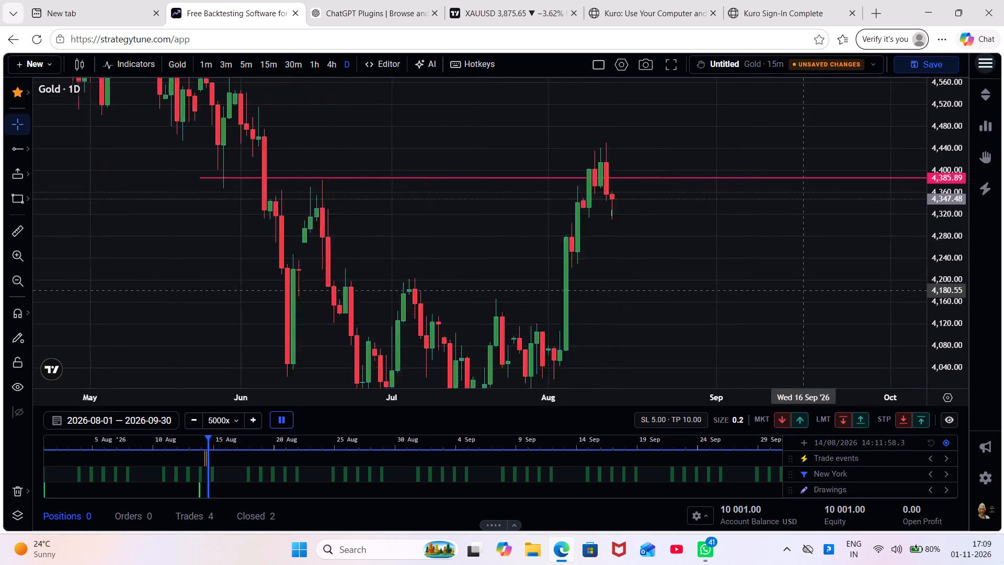
{"action": "scroll", "coordinate": [802, 290], "scroll_direction": "up", "scroll_amount": 2}
{"action": "left_click_drag", "start_coordinate": [676, 285], "coordinate": [715, 312]}
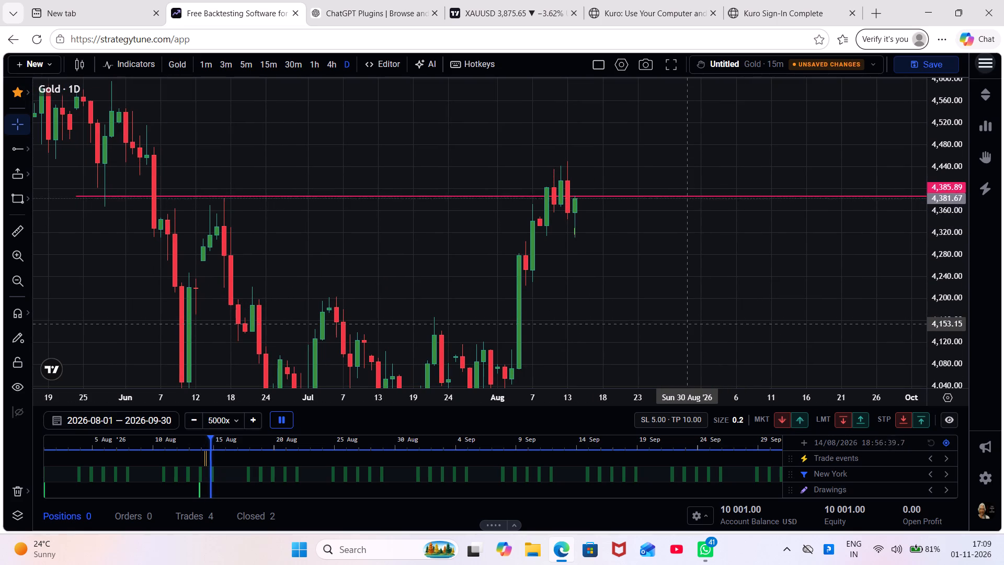
{"action": "left_click", "coordinate": [678, 421]}
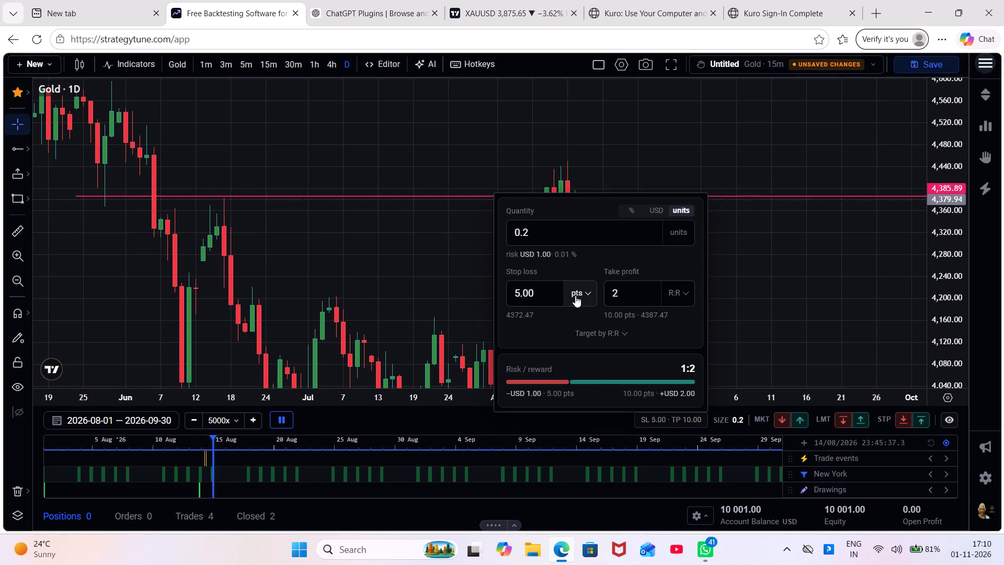
{"action": "left_click", "coordinate": [590, 291]}
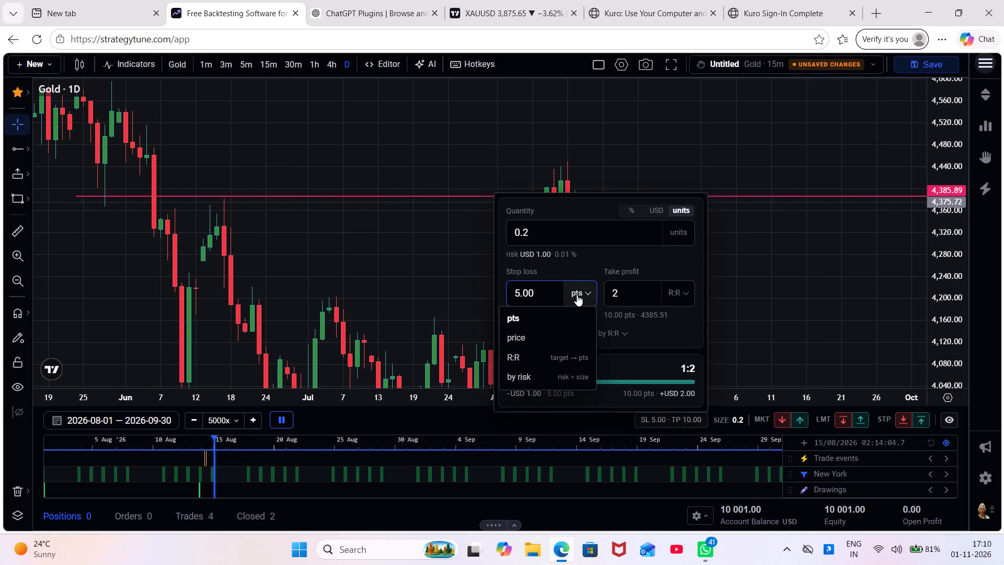
{"action": "left_click", "coordinate": [577, 295]}
{"action": "left_click", "coordinate": [756, 284]}
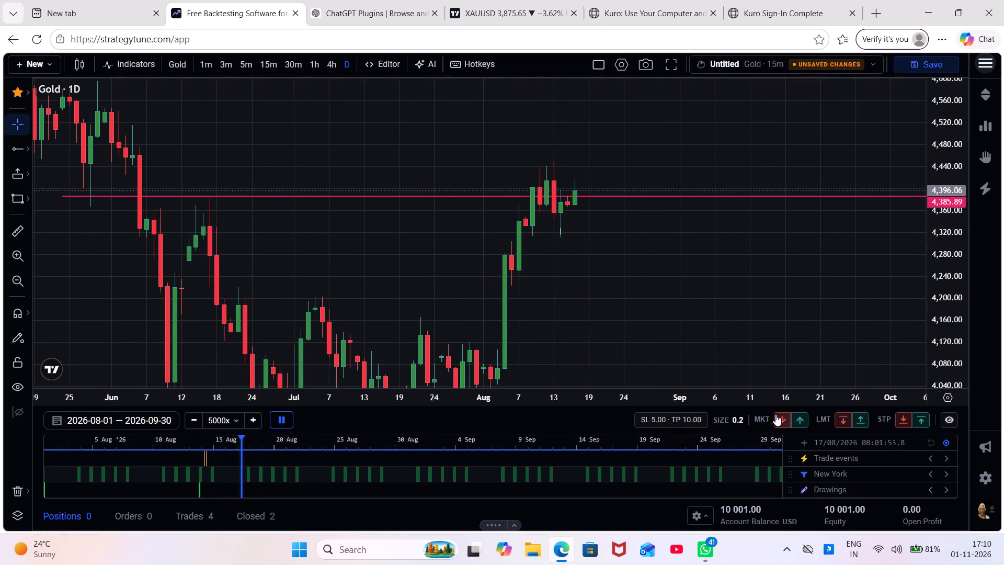
Sell Gold at market two more times on 18 August, size 0.2 each, with SL 5.00 and TP 10.00.
{"action": "scroll", "coordinate": [639, 350], "scroll_direction": "down", "scroll_amount": 2}
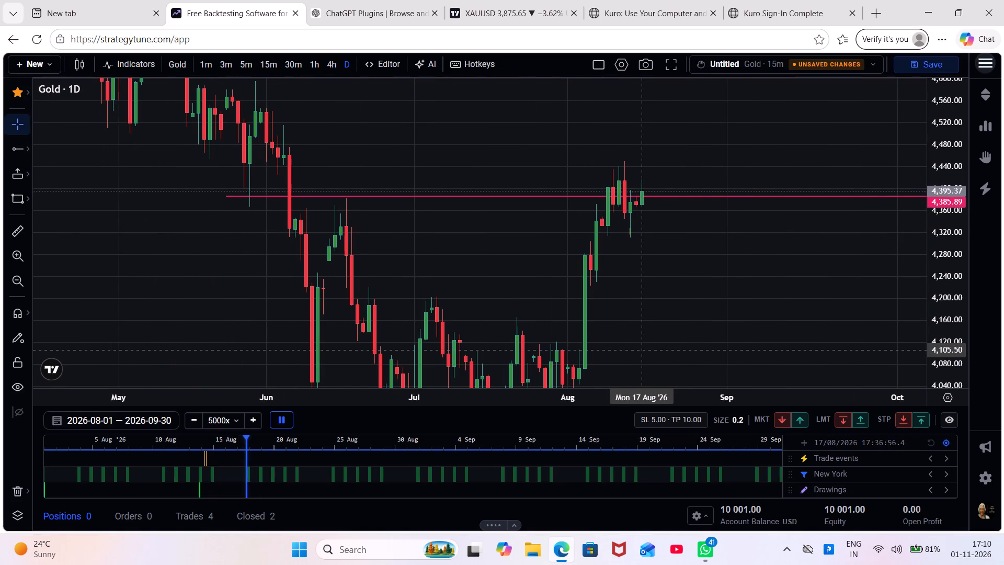
{"action": "left_click_drag", "start_coordinate": [640, 327], "coordinate": [641, 351]}
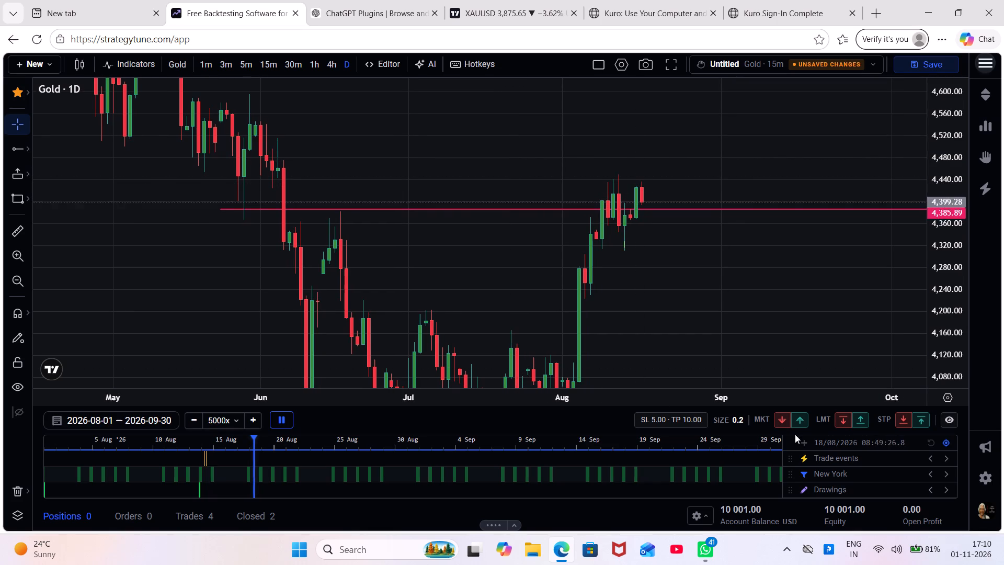
{"action": "left_click", "coordinate": [783, 423]}
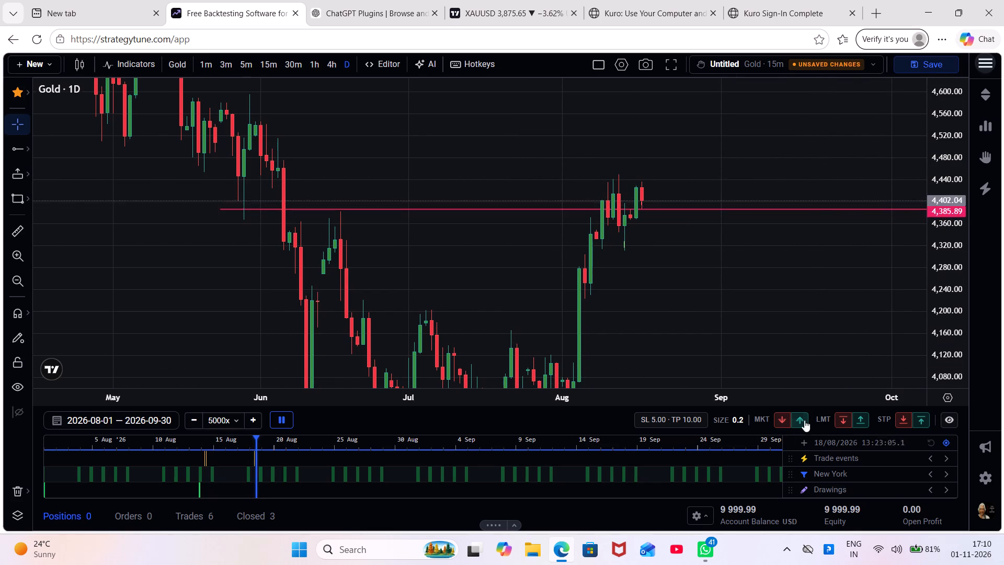
{"action": "left_click", "coordinate": [776, 421]}
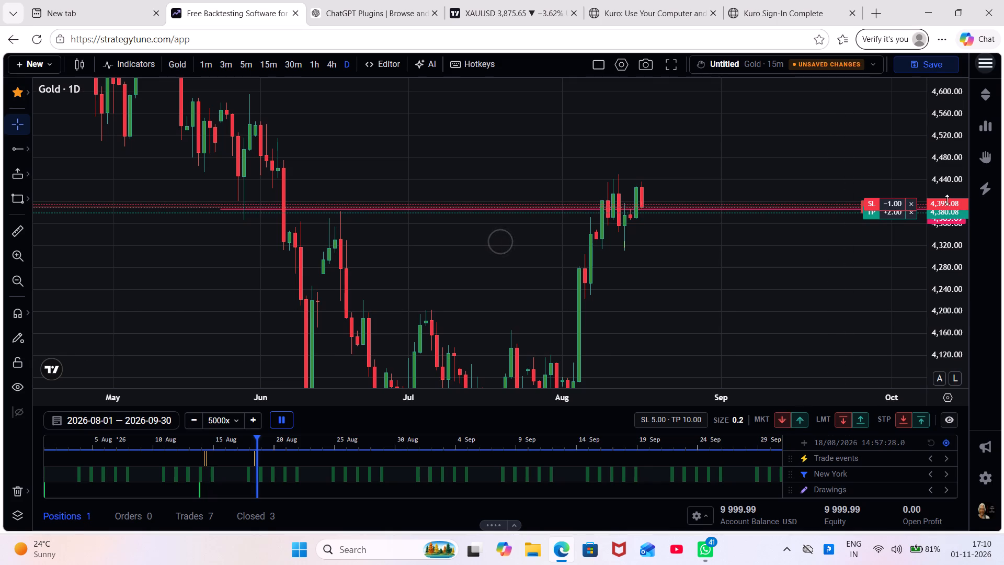
Remove the open short position's stop loss and move its take profit down to about 4,266.66.
{"action": "left_click", "coordinate": [912, 205]}
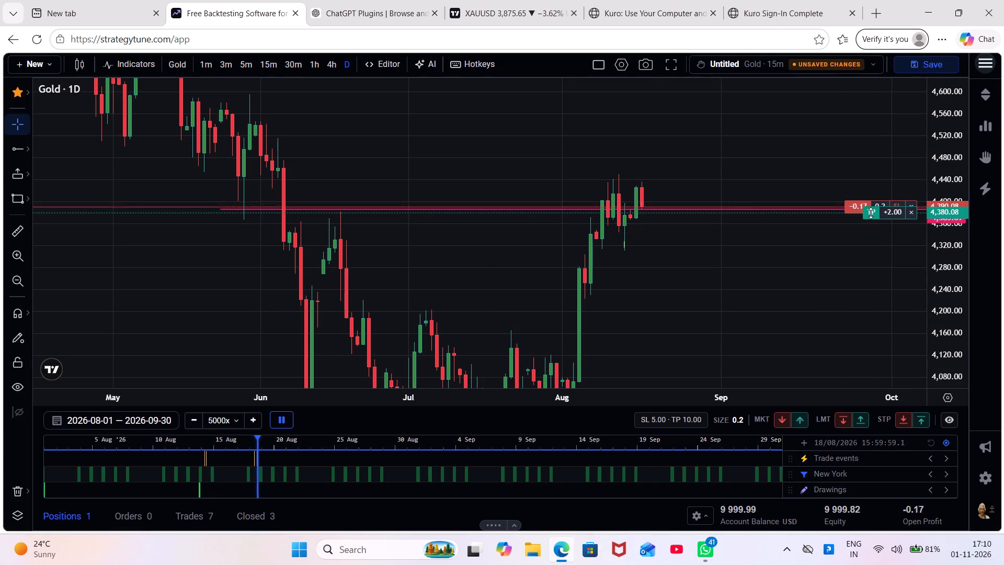
{"action": "left_click_drag", "start_coordinate": [869, 214], "coordinate": [871, 276]}
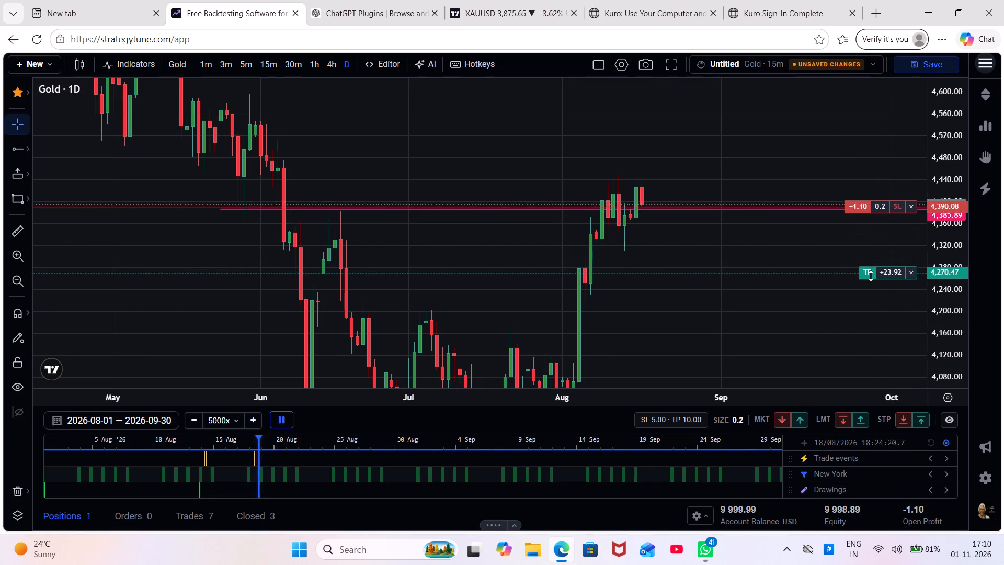
{"action": "left_click_drag", "start_coordinate": [871, 276], "coordinate": [871, 277]}
Add a stop loss back to the short position and place it above the August high at about 4,454.10.
{"action": "left_click", "coordinate": [896, 210]}
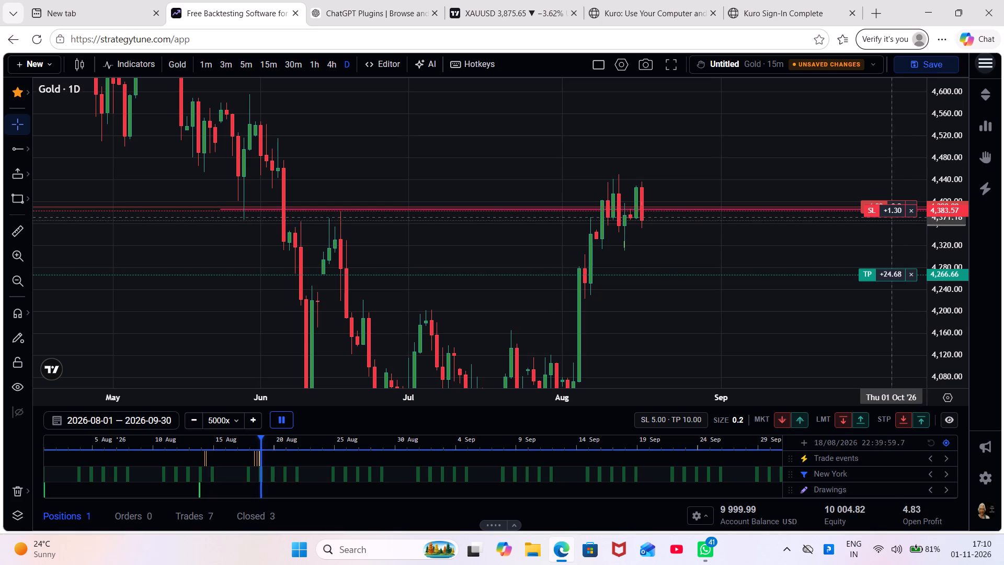
{"action": "left_click_drag", "start_coordinate": [876, 214], "coordinate": [880, 181]}
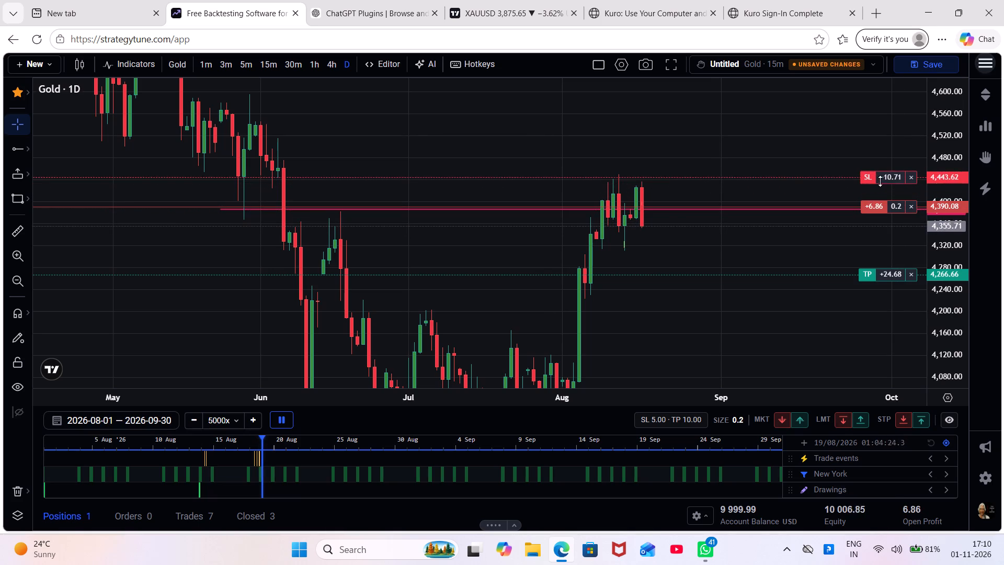
{"action": "left_click_drag", "start_coordinate": [880, 181], "coordinate": [882, 175]}
Lower the short position's take profit in stages to about 4,013.13, near the July lows.
{"action": "left_click_drag", "start_coordinate": [865, 278], "coordinate": [862, 324]}
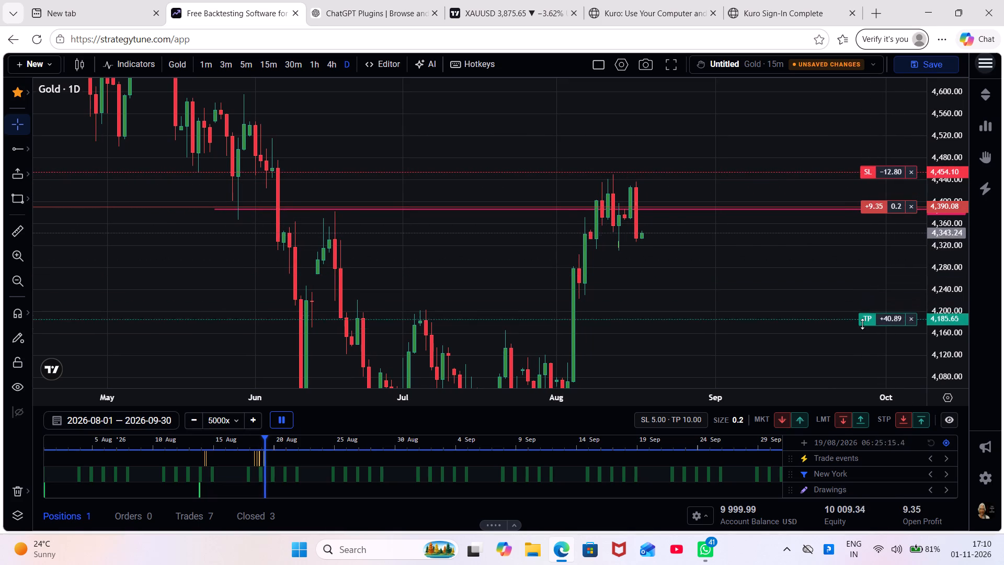
{"action": "left_click_drag", "start_coordinate": [862, 324], "coordinate": [862, 345]}
{"action": "left_click_drag", "start_coordinate": [802, 285], "coordinate": [802, 199]}
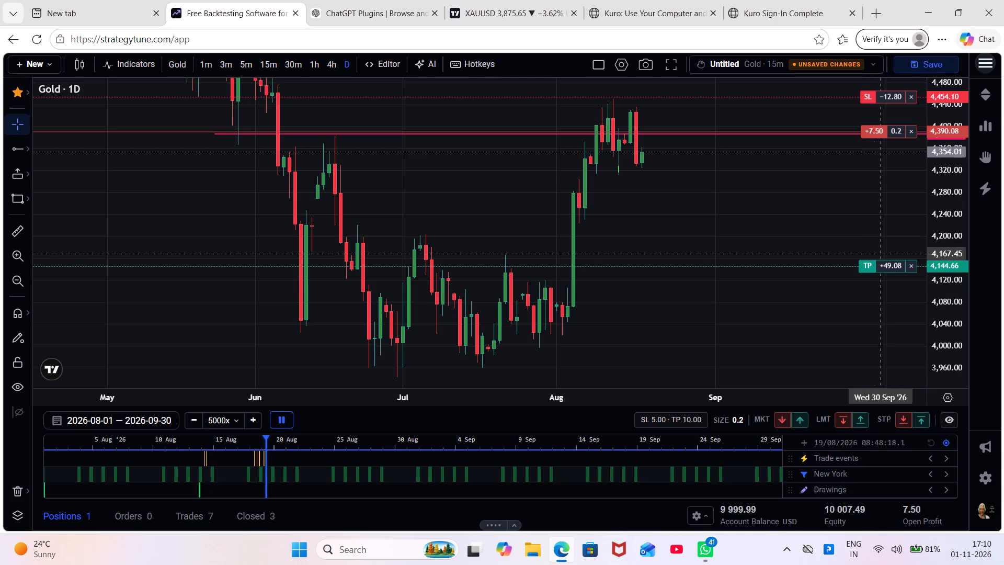
{"action": "left_click_drag", "start_coordinate": [870, 265], "coordinate": [868, 337]}
{"action": "scroll", "coordinate": [723, 278], "scroll_direction": "up", "scroll_amount": 3}
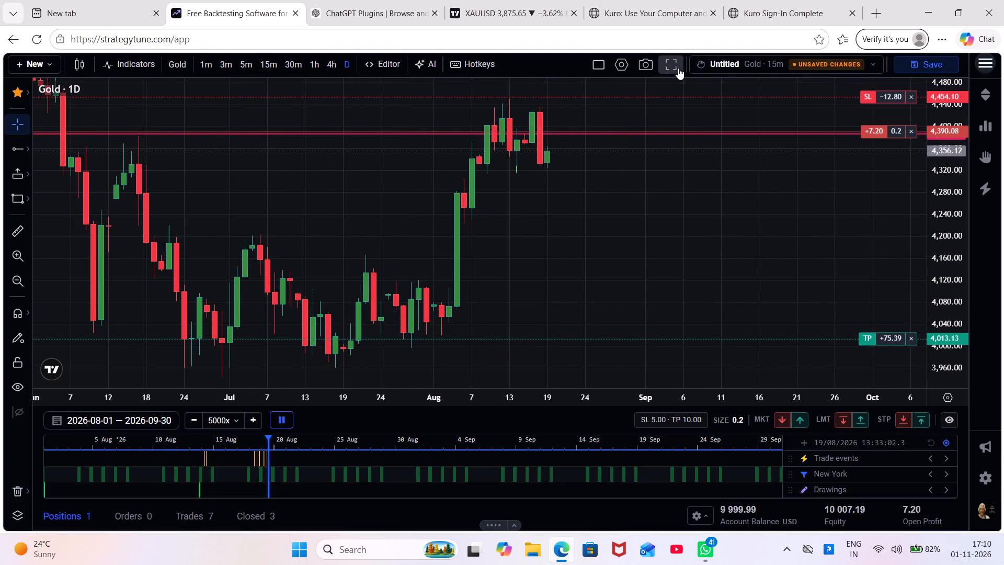
Draw a horizontal ray at 4,600.00 on the daily Gold chart, starting from the 11 May 2026 candle.
{"action": "left_click", "coordinate": [678, 68]}
{"action": "scroll", "coordinate": [689, 231], "scroll_direction": "down", "scroll_amount": 1}
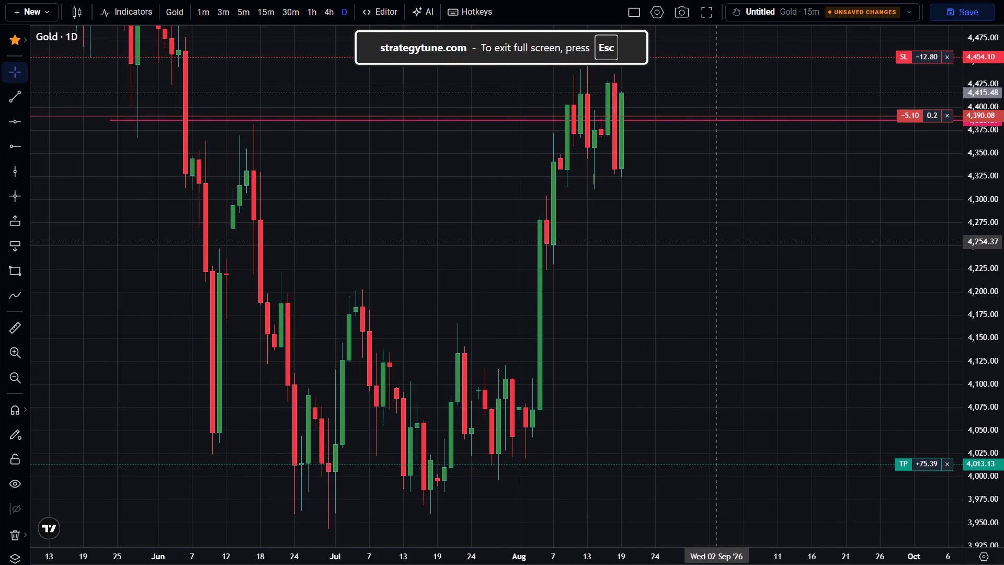
{"action": "left_click_drag", "start_coordinate": [712, 243], "coordinate": [711, 247]}
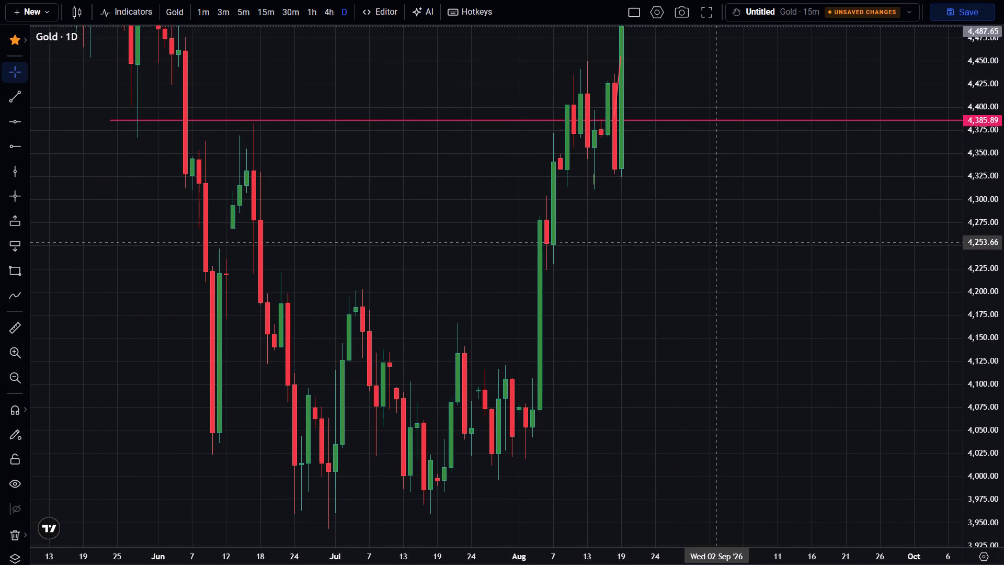
{"action": "left_click_drag", "start_coordinate": [711, 247], "coordinate": [704, 334]}
{"action": "left_click_drag", "start_coordinate": [1000, 152], "coordinate": [1003, 294]}
{"action": "scroll", "coordinate": [762, 348], "scroll_direction": "down", "scroll_amount": 2}
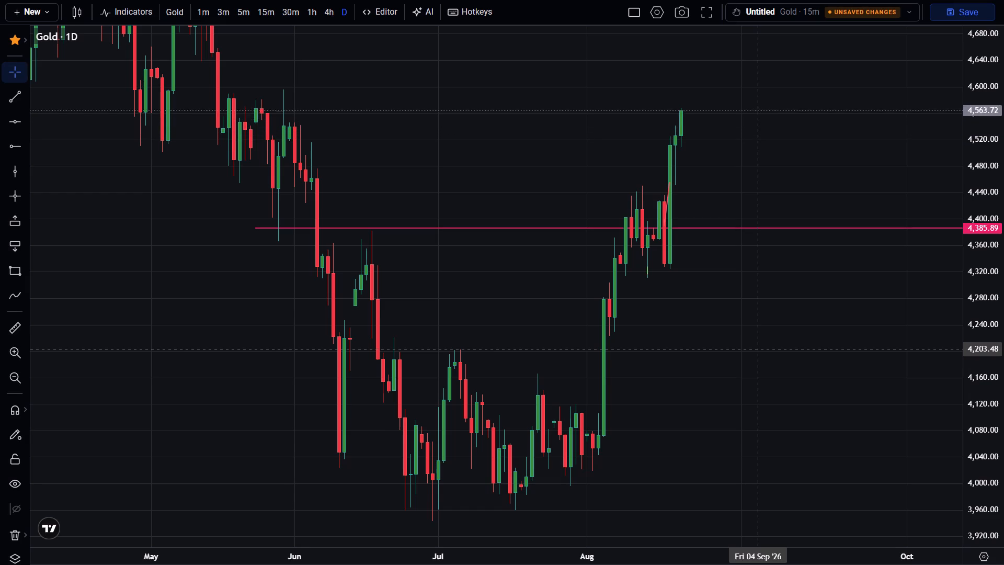
{"action": "left_click_drag", "start_coordinate": [713, 147], "coordinate": [759, 278]}
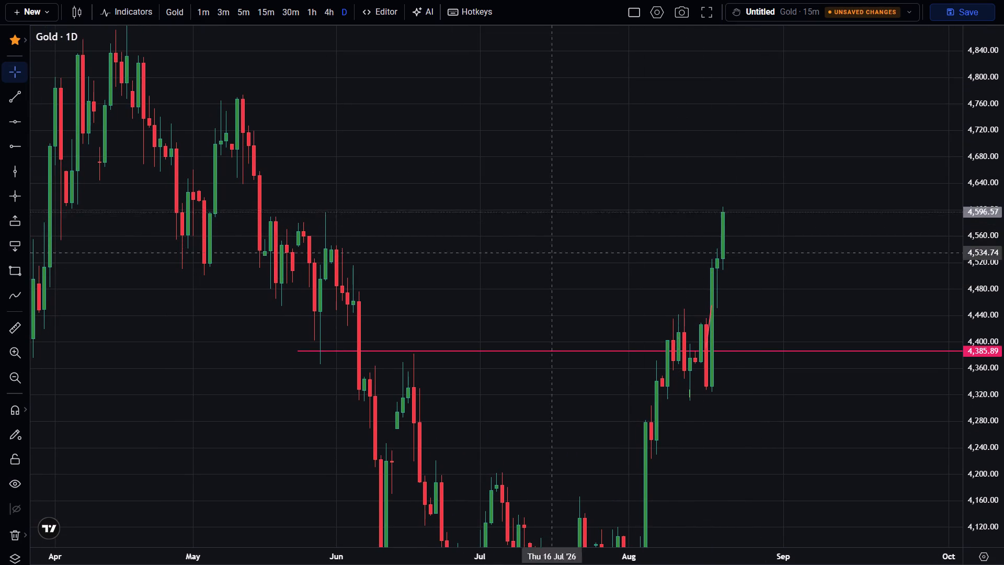
{"action": "left_click", "coordinate": [2, 147]}
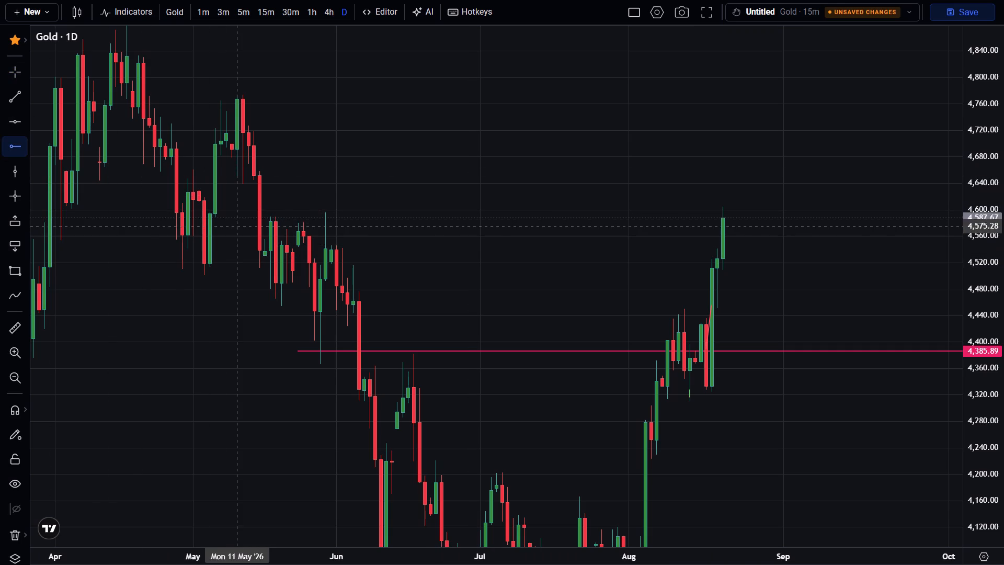
{"action": "left_click", "coordinate": [238, 210]}
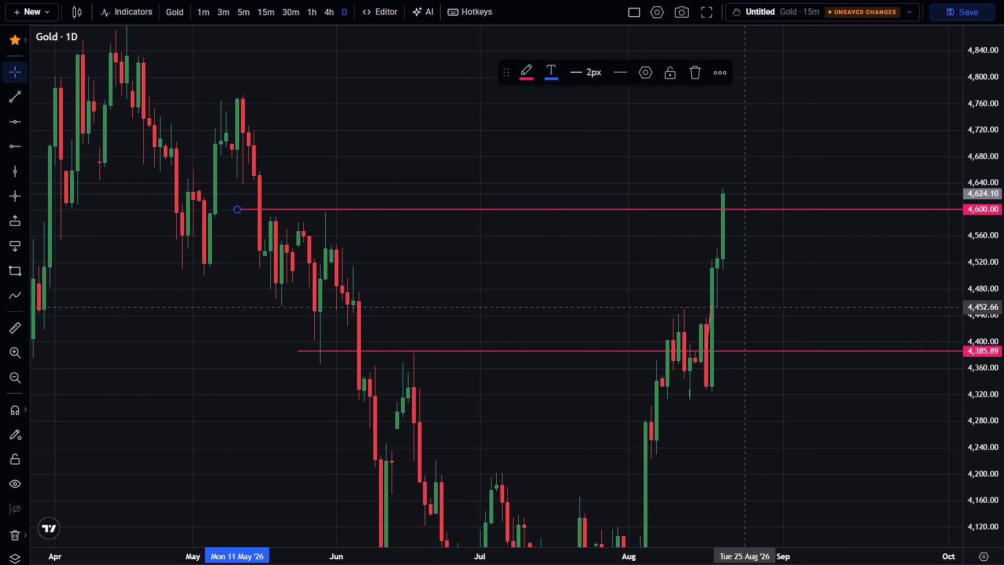
{"action": "key", "text": "Escape"}
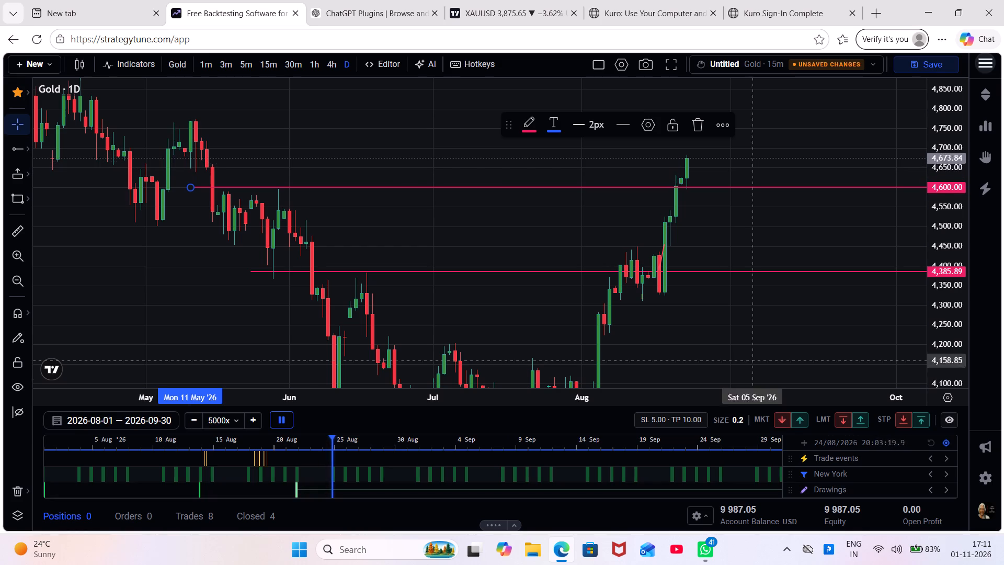
Follow the daily Gold replay above the 4,600.00 level to 26 August and reduce the replay speed to 2000x.
{"action": "scroll", "coordinate": [705, 228], "scroll_direction": "down", "scroll_amount": 1}
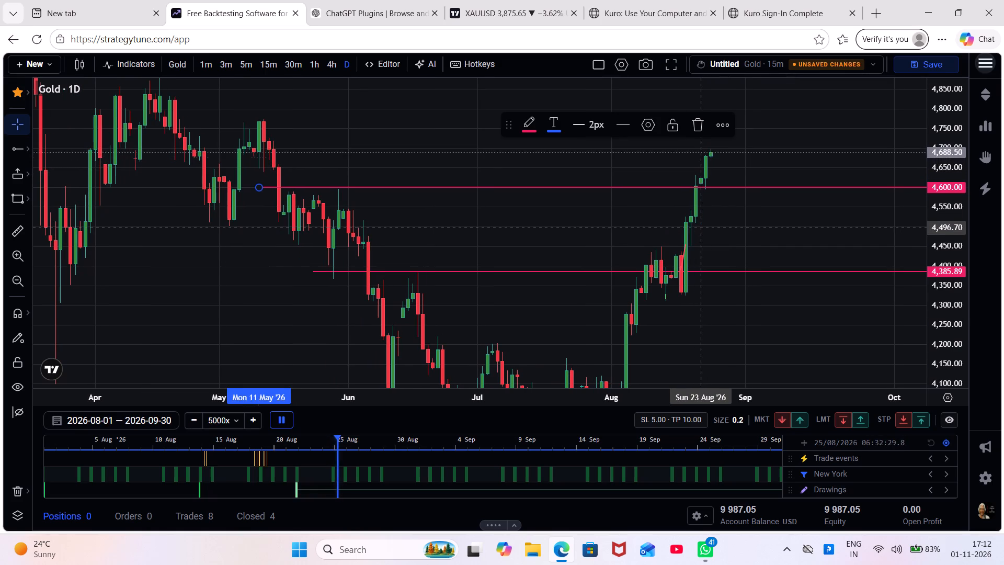
{"action": "left_click_drag", "start_coordinate": [726, 223], "coordinate": [726, 265]}
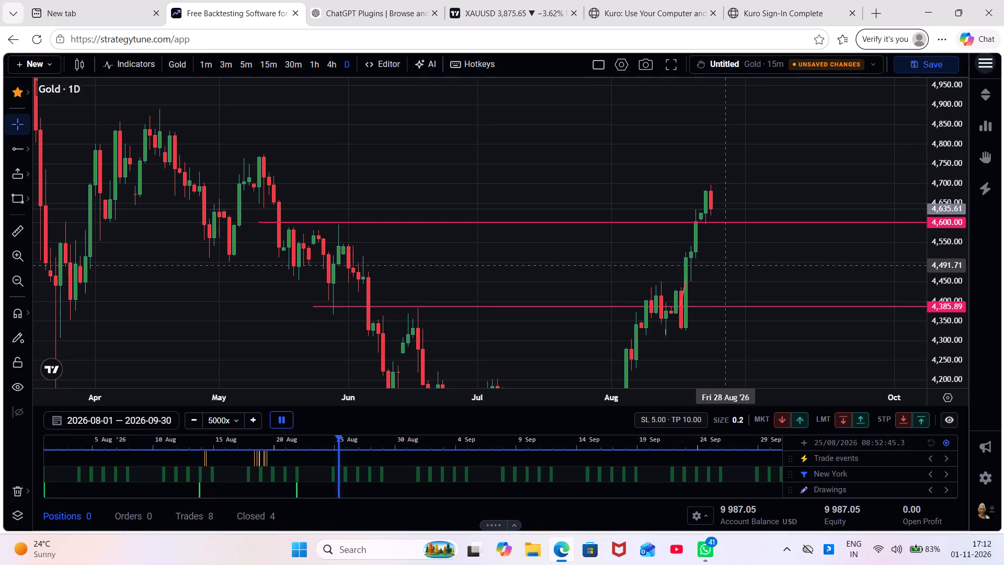
{"action": "left_click_drag", "start_coordinate": [734, 284], "coordinate": [708, 265]}
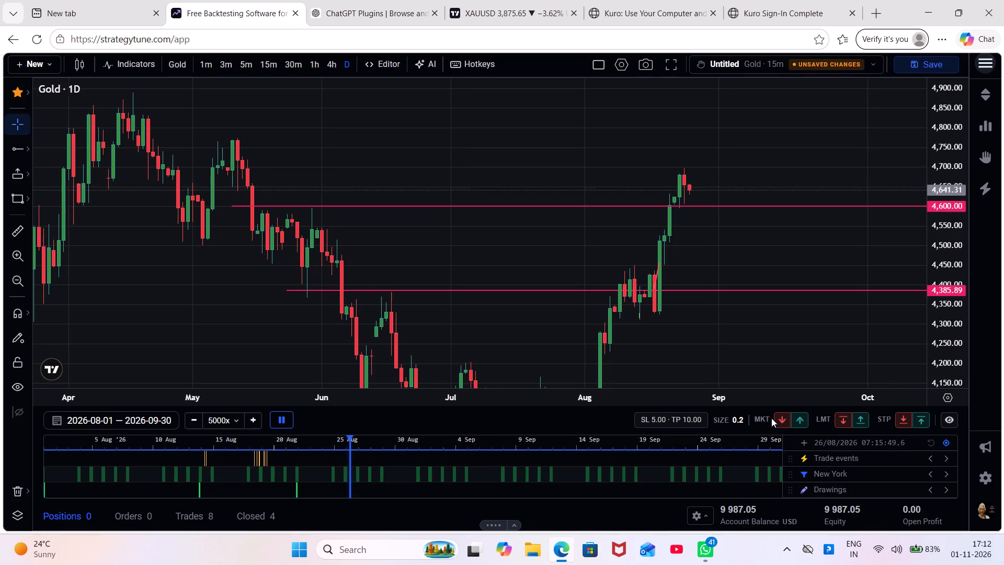
{"action": "key", "text": "Down"}
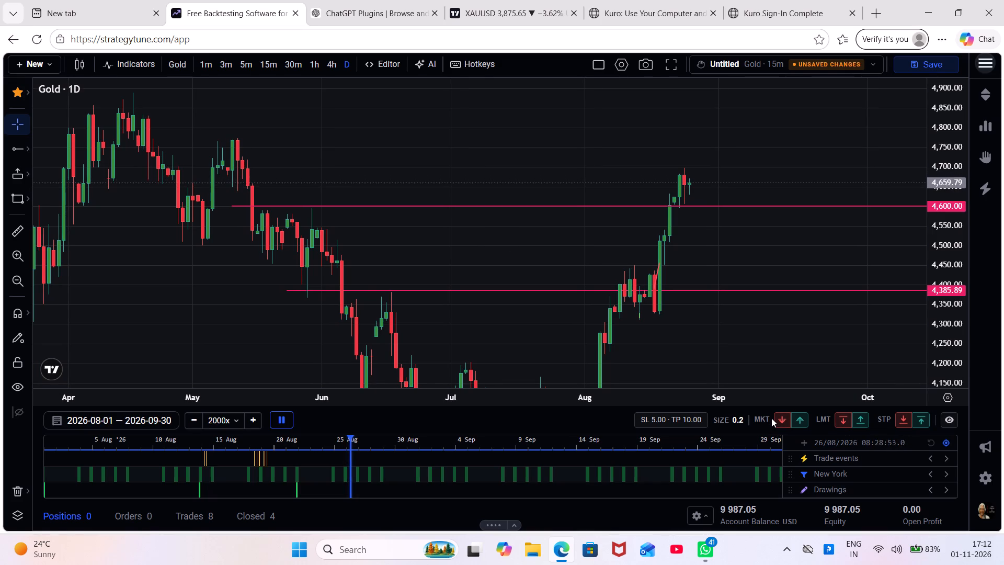
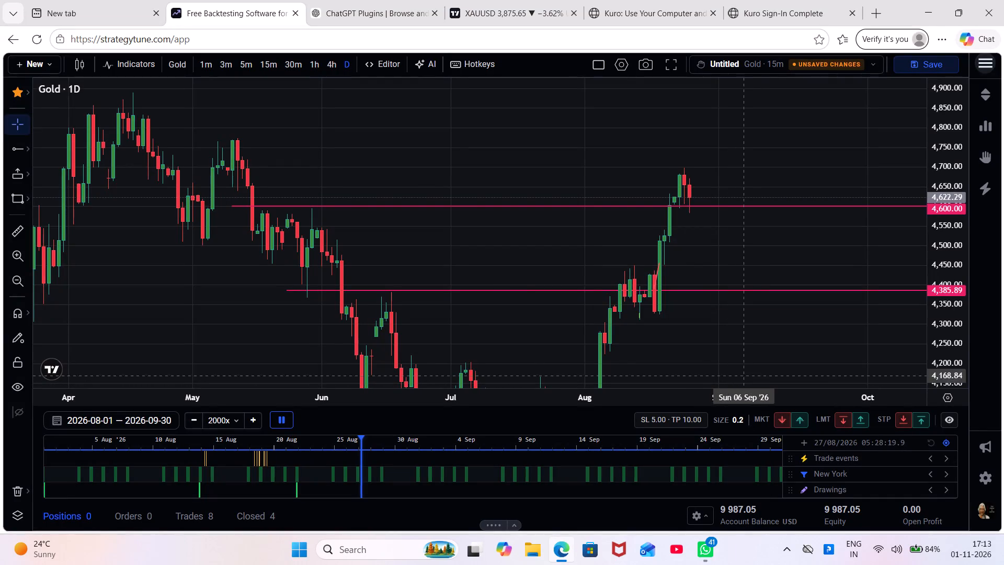
Raise the replay speed to 10000x and follow the daily Gold replay to 2 September.
{"action": "left_click_drag", "start_coordinate": [758, 366], "coordinate": [765, 337]}
{"action": "scroll", "coordinate": [765, 335], "scroll_direction": "up", "scroll_amount": 2}
{"action": "scroll", "coordinate": [765, 335], "scroll_direction": "down", "scroll_amount": 2}
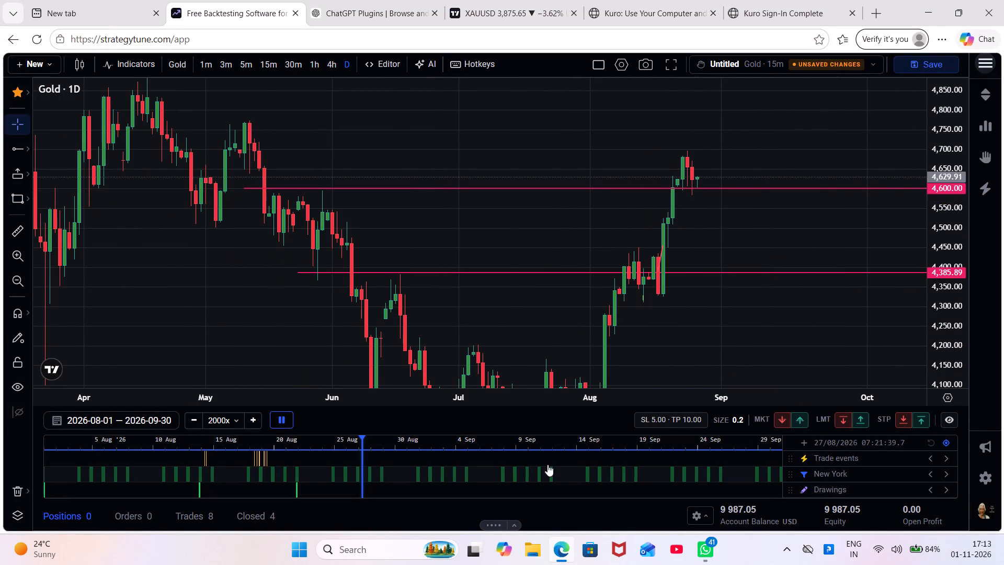
{"action": "left_click", "coordinate": [253, 422]}
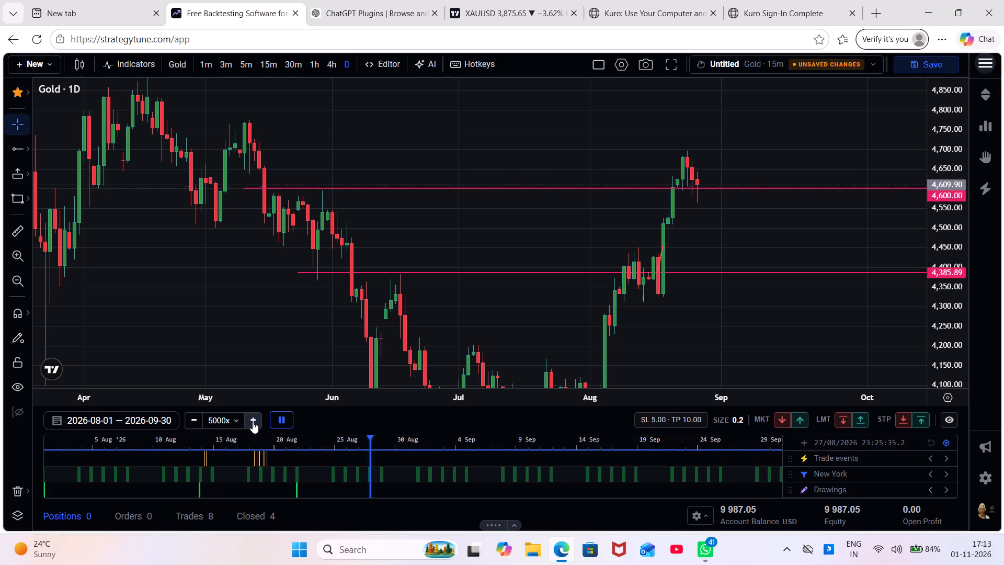
{"action": "left_click", "coordinate": [253, 422]}
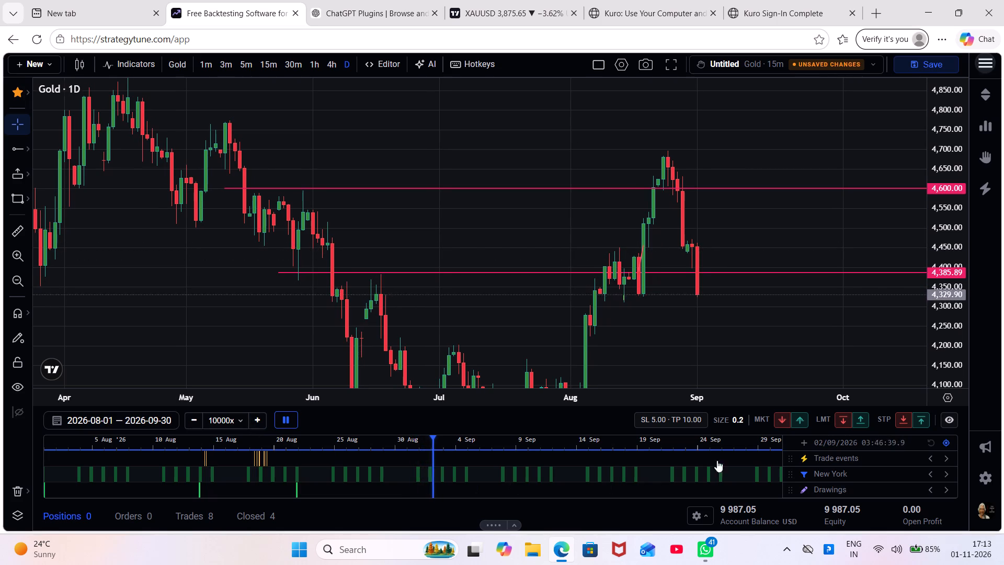
Place two 0.2 market shorts during the replay, on about 2 and 7 September, with the 5.00 stop loss and 10.00 take profit presets.
{"action": "left_click", "coordinate": [784, 422]}
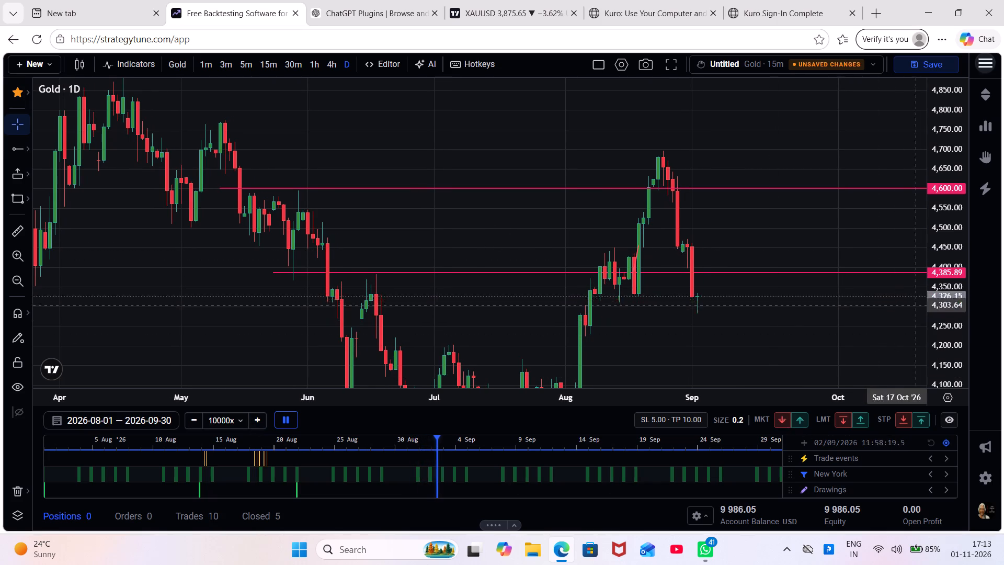
{"action": "left_click", "coordinate": [784, 372]}
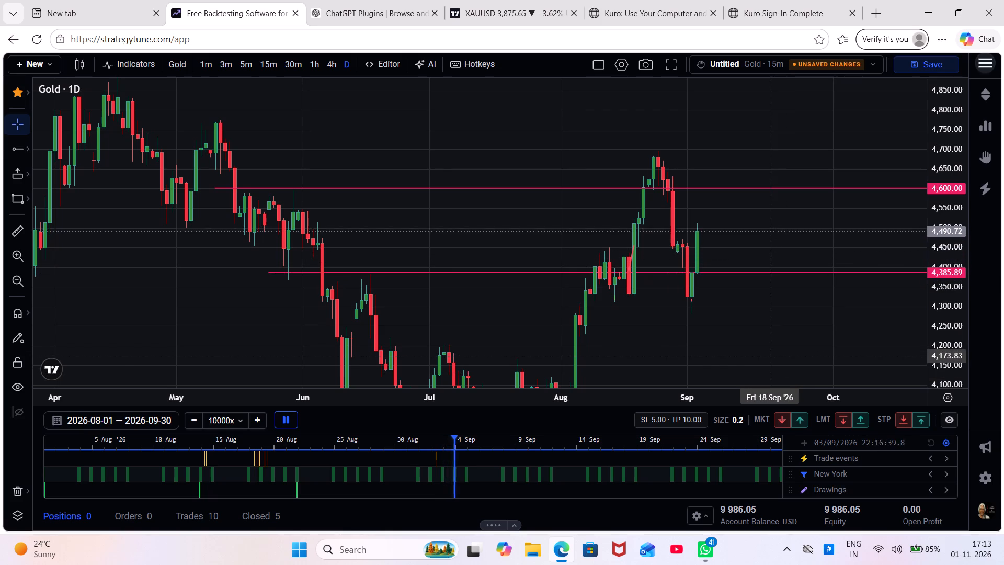
{"action": "scroll", "coordinate": [768, 361], "scroll_direction": "up", "scroll_amount": 2}
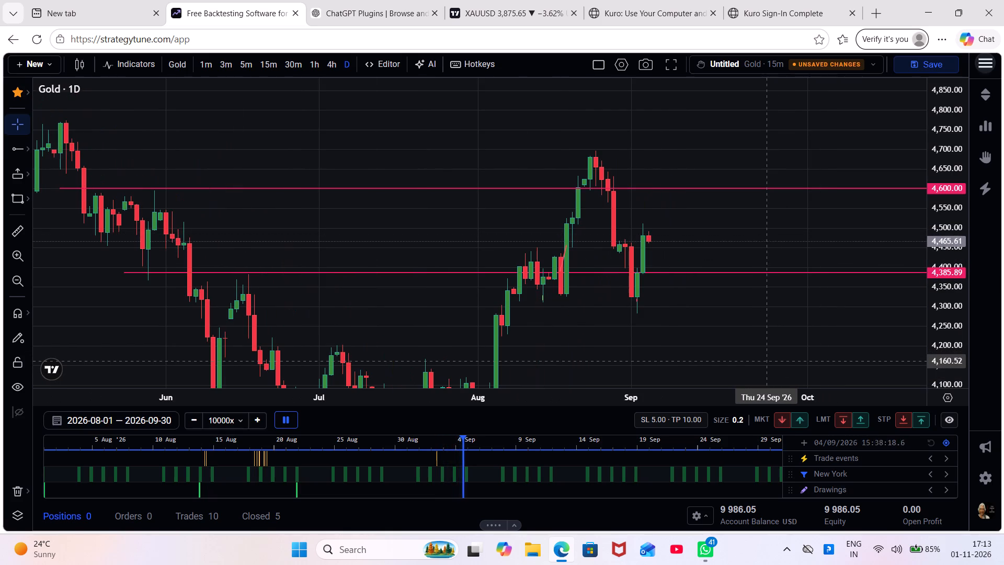
{"action": "left_click", "coordinate": [784, 423]}
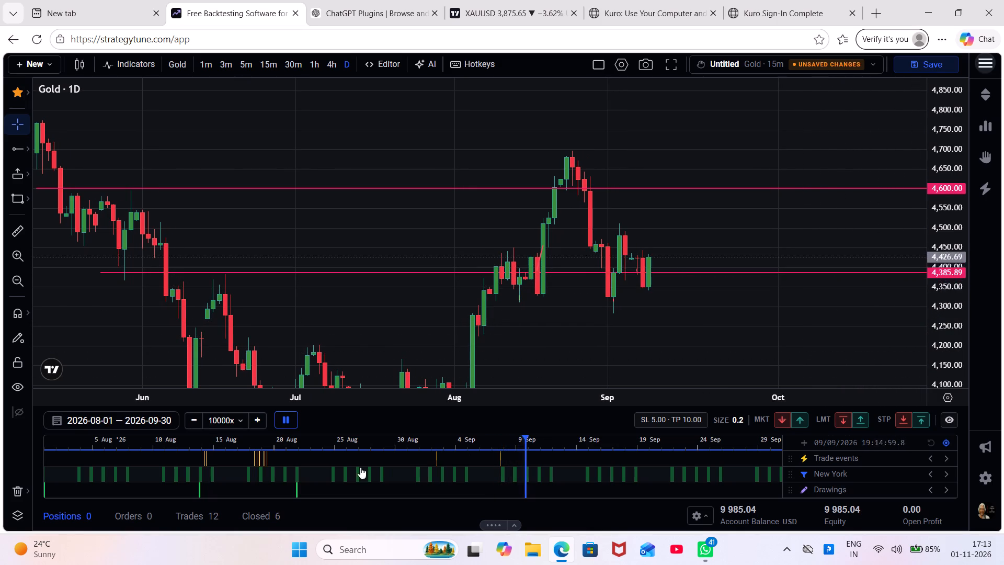
Pause the replay at 10 September, place a 0.2 market short with its stop loss and take profit removed, and resume the replay.
{"action": "left_click", "coordinate": [282, 422]}
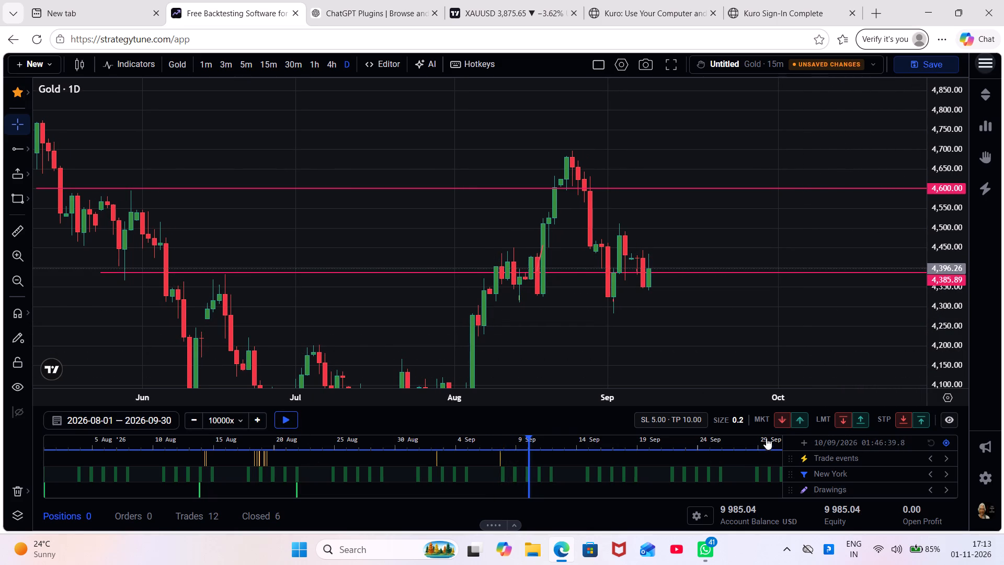
{"action": "left_click", "coordinate": [778, 419]}
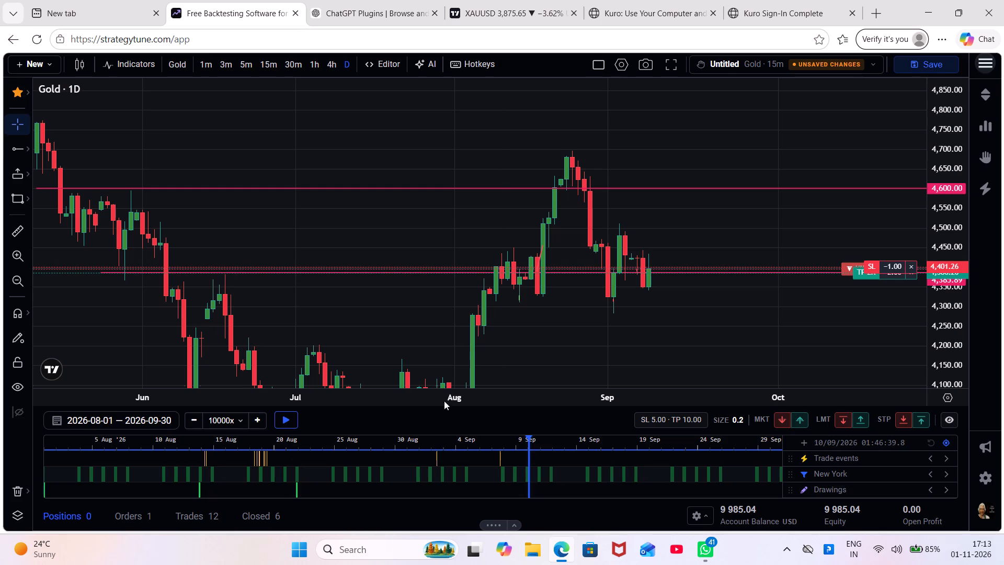
{"action": "left_click", "coordinate": [906, 265]}
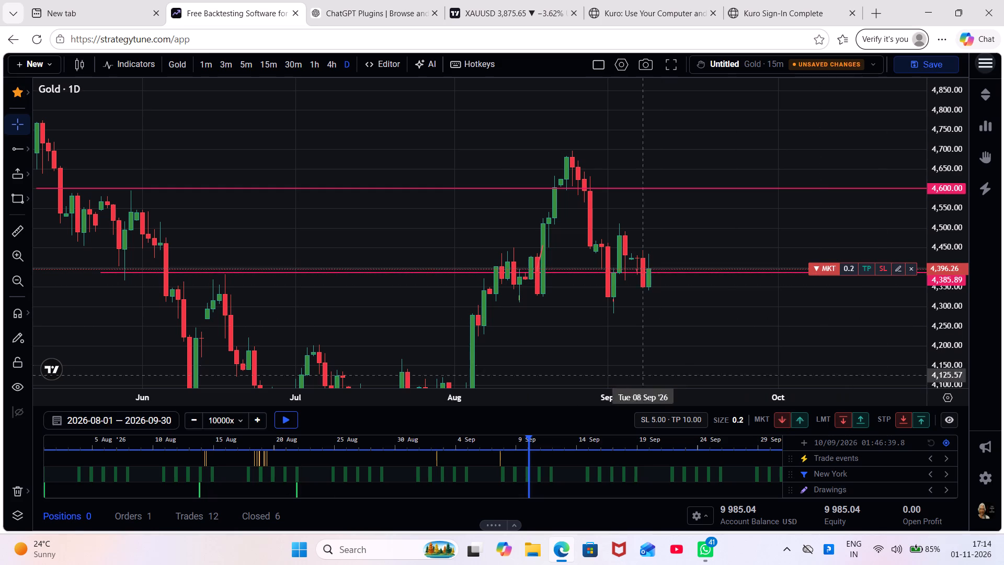
{"action": "left_click", "coordinate": [278, 422]}
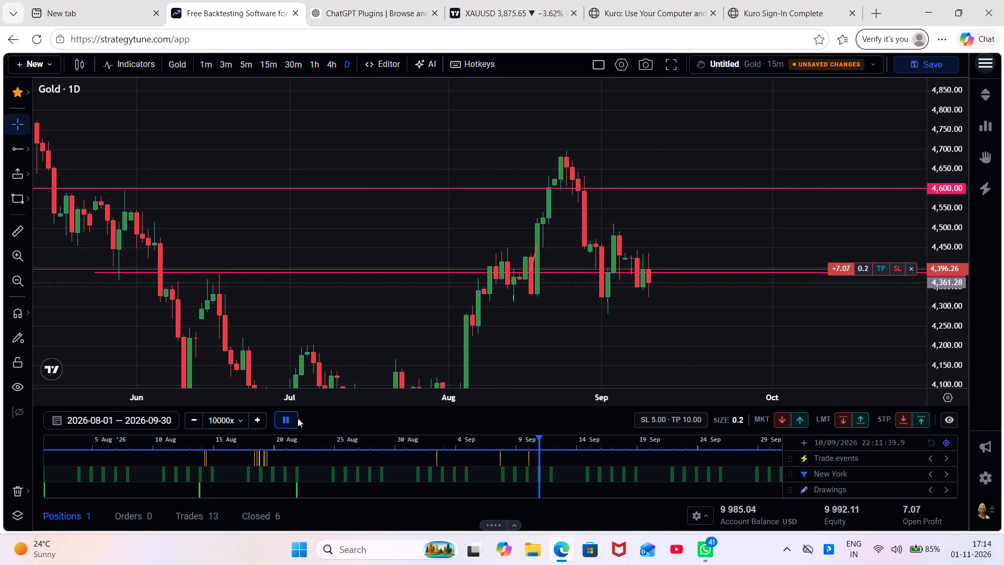
Add a stop loss to the open short and place it above the entry at about 4,434.79.
{"action": "left_click_drag", "start_coordinate": [633, 358], "coordinate": [647, 334]}
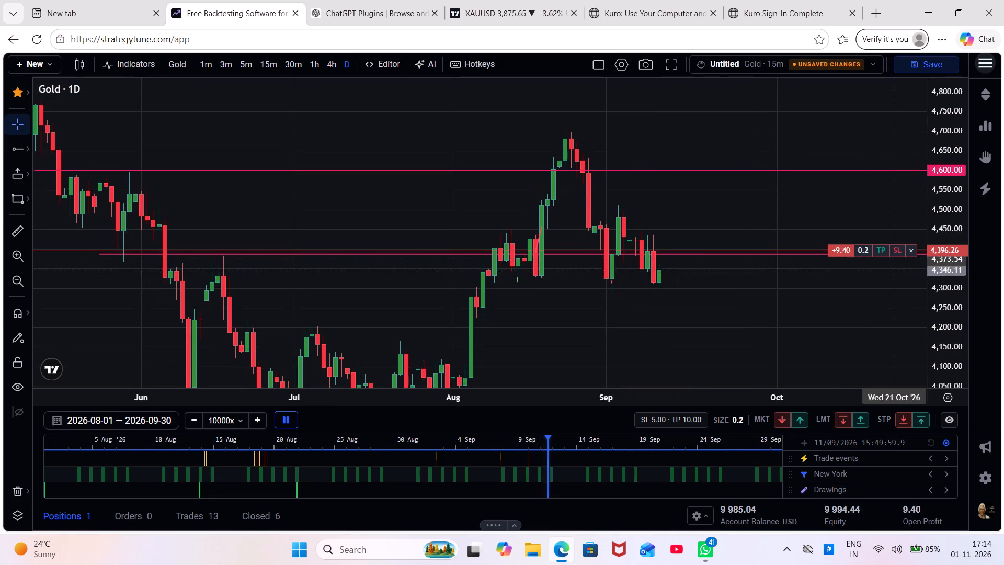
{"action": "left_click", "coordinate": [896, 249]}
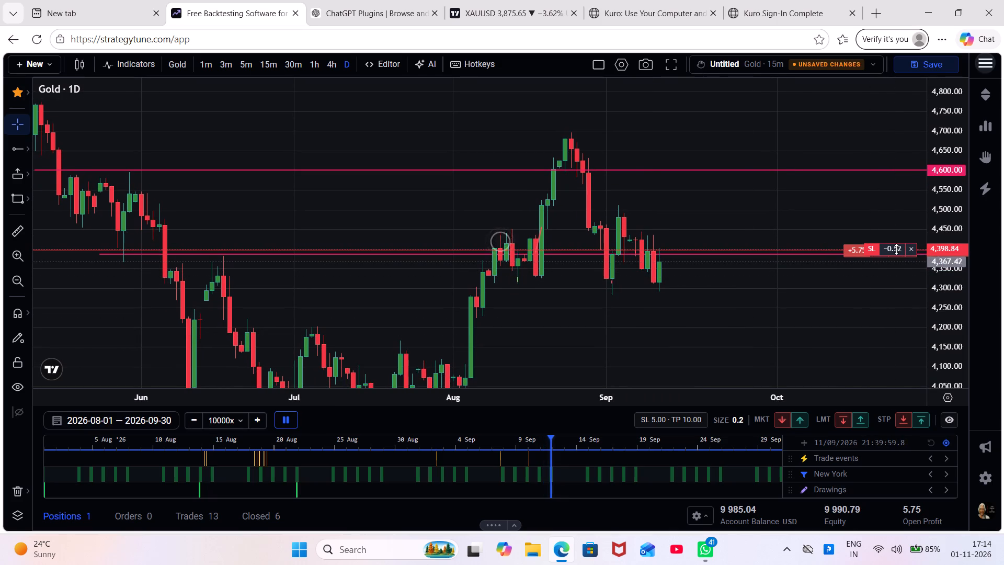
{"action": "left_click_drag", "start_coordinate": [896, 249], "coordinate": [900, 235]}
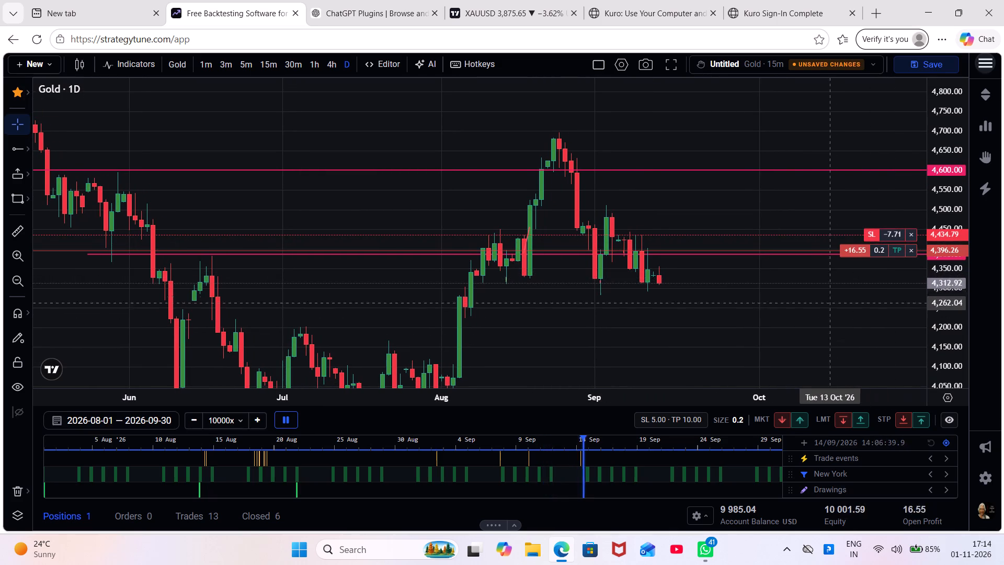
Add a take profit to the open short and lower it to about 4,083.29.
{"action": "left_click_drag", "start_coordinate": [822, 308], "coordinate": [830, 230]}
{"action": "scroll", "coordinate": [800, 267], "scroll_direction": "down", "scroll_amount": 1}
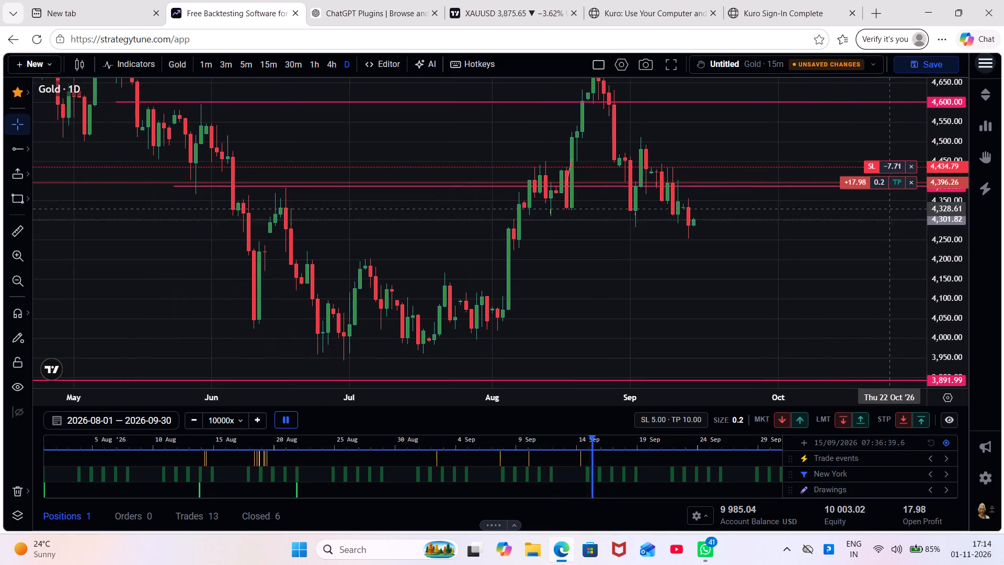
{"action": "left_click_drag", "start_coordinate": [898, 184], "coordinate": [902, 298]}
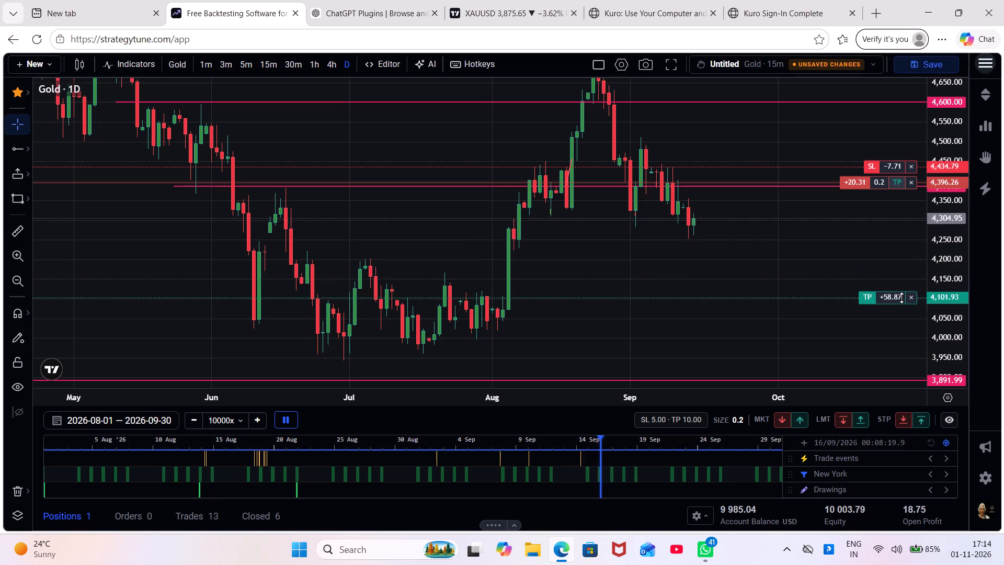
{"action": "left_click_drag", "start_coordinate": [902, 298], "coordinate": [902, 305]}
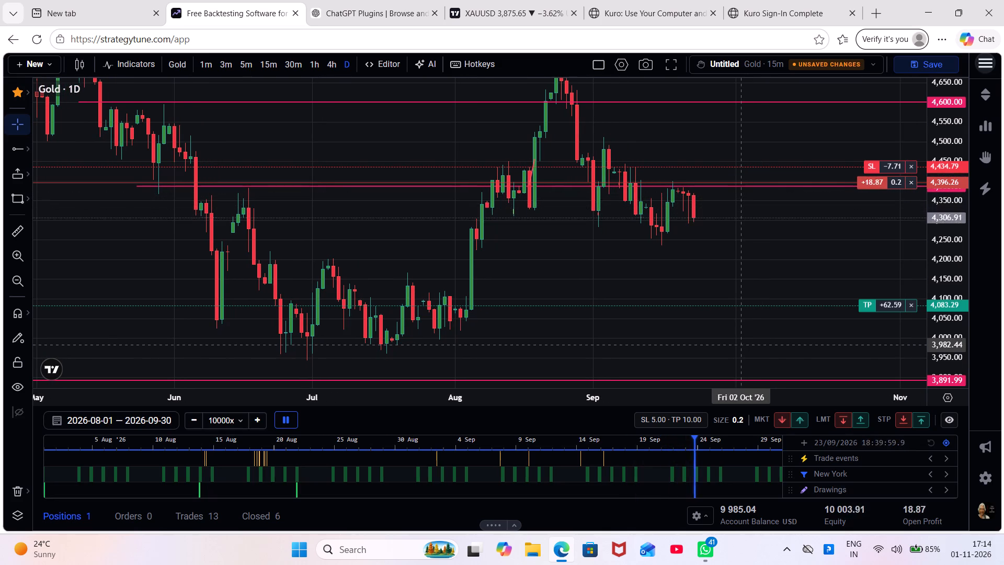
Follow the daily Gold replay to its end on 30 September and review the price action around the open short.
{"action": "left_click_drag", "start_coordinate": [739, 348], "coordinate": [771, 564]}
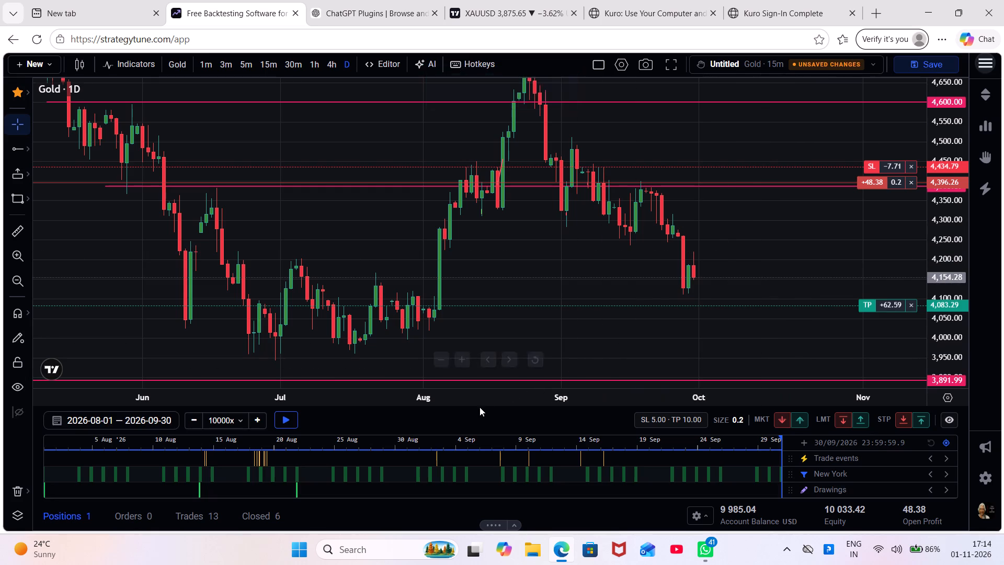
{"action": "scroll", "coordinate": [472, 381], "scroll_direction": "down", "scroll_amount": 1}
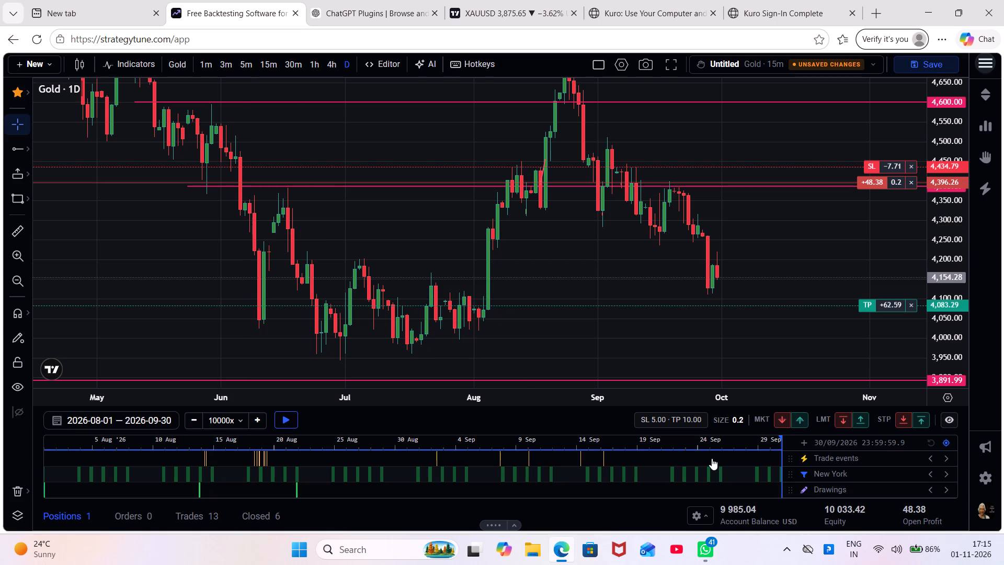
{"action": "left_click", "coordinate": [871, 401]}
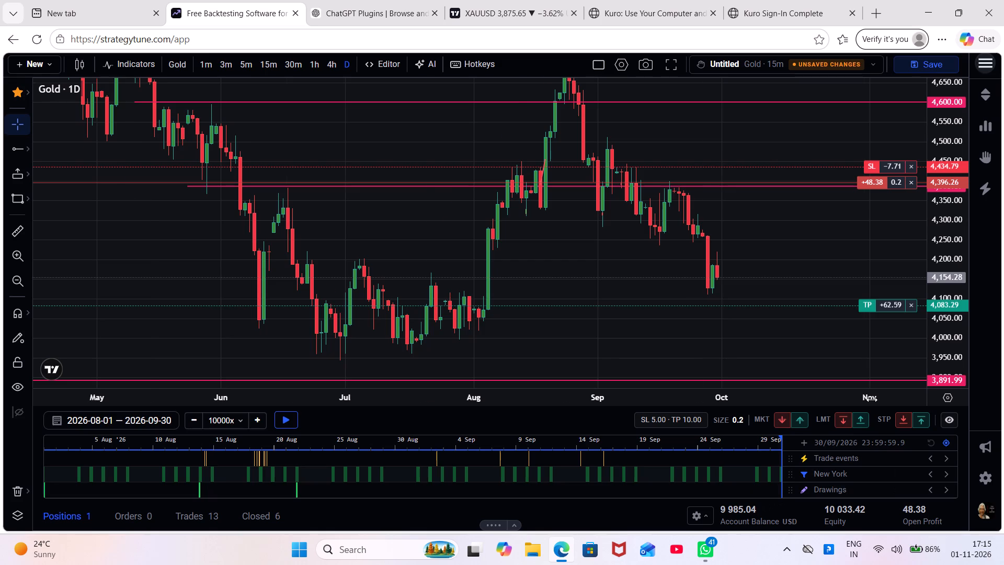
{"action": "right_click", "coordinate": [872, 400]}
{"action": "scroll", "coordinate": [872, 400], "scroll_direction": "up", "scroll_amount": 3}
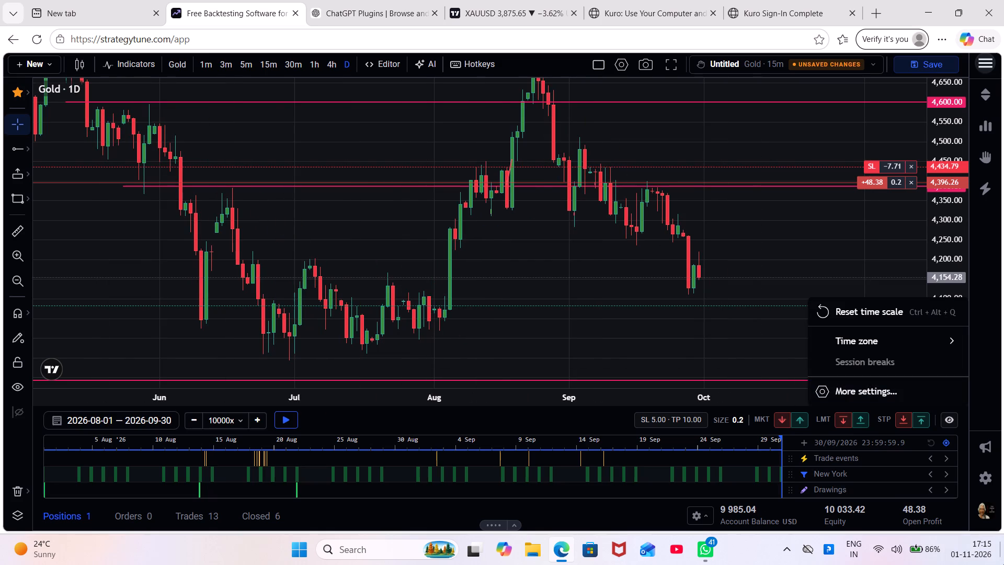
{"action": "left_click", "coordinate": [619, 343]}
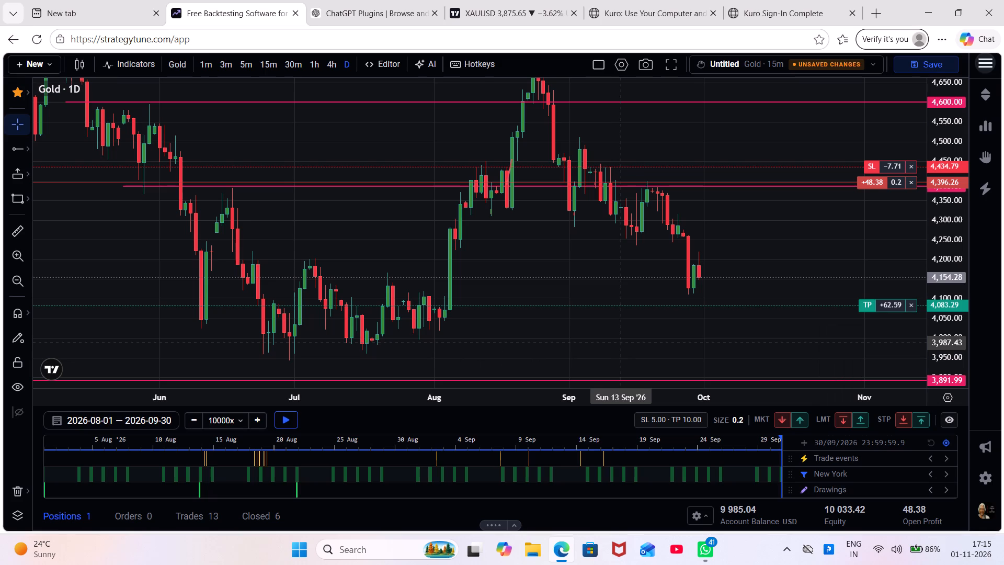
{"action": "left_click_drag", "start_coordinate": [632, 348], "coordinate": [757, 402]}
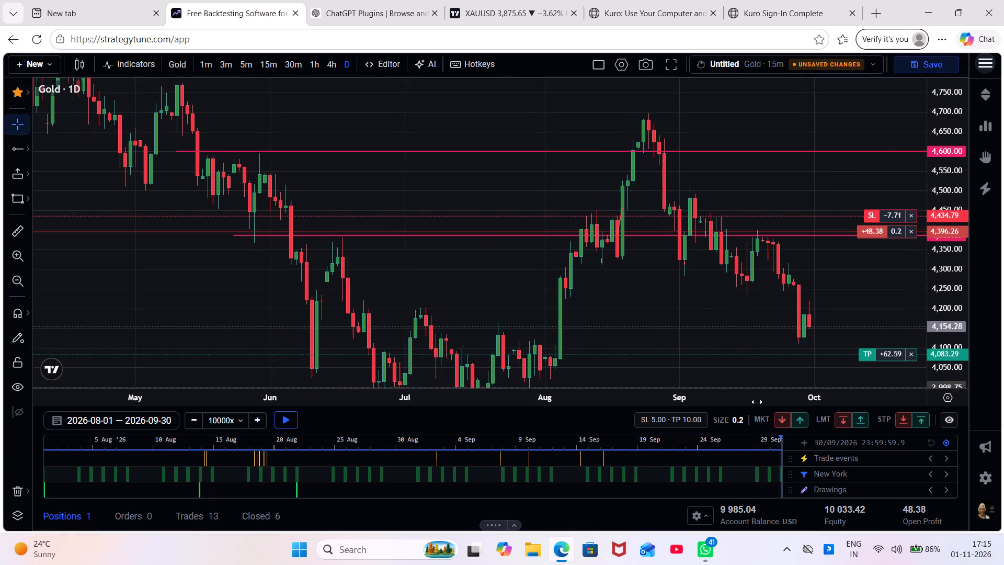
{"action": "left_click_drag", "start_coordinate": [757, 402], "coordinate": [789, 425]}
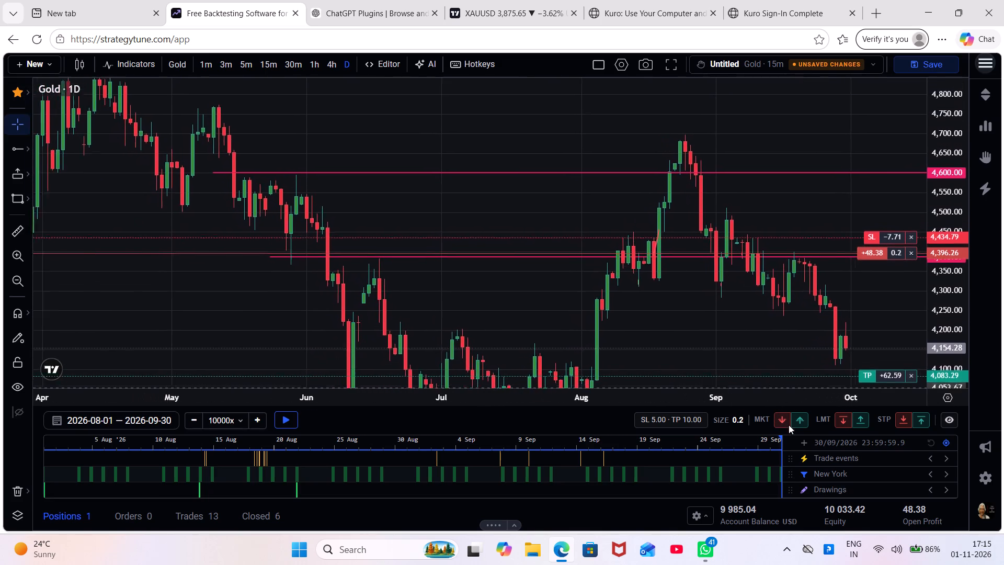
{"action": "left_click_drag", "start_coordinate": [789, 425], "coordinate": [855, 470]}
{"action": "left_click_drag", "start_coordinate": [855, 470], "coordinate": [873, 483]}
{"action": "left_click_drag", "start_coordinate": [873, 483], "coordinate": [882, 491]}
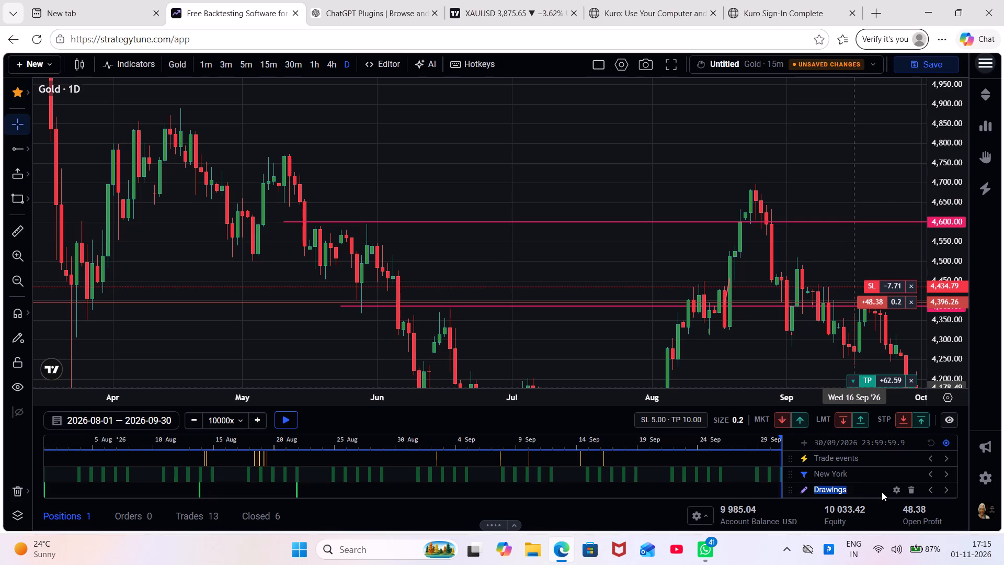
{"action": "left_click_drag", "start_coordinate": [882, 492], "coordinate": [904, 506]}
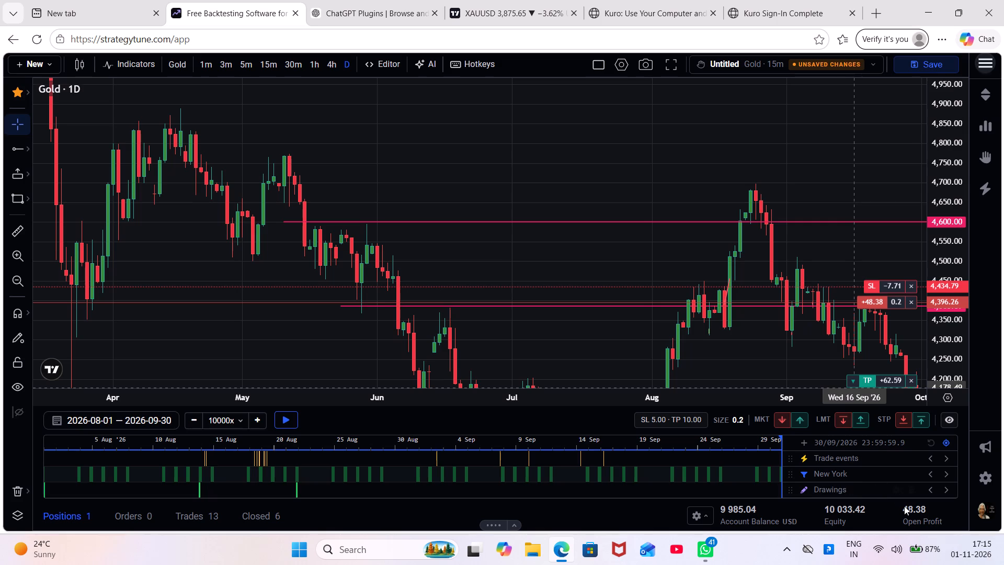
{"action": "left_click_drag", "start_coordinate": [904, 506], "coordinate": [962, 549]}
{"action": "left_click_drag", "start_coordinate": [962, 550], "coordinate": [979, 563]}
Change the backtest date range to 2026-10-01 through 2026-10-15 and start the replay.
{"action": "left_click", "coordinate": [121, 423]}
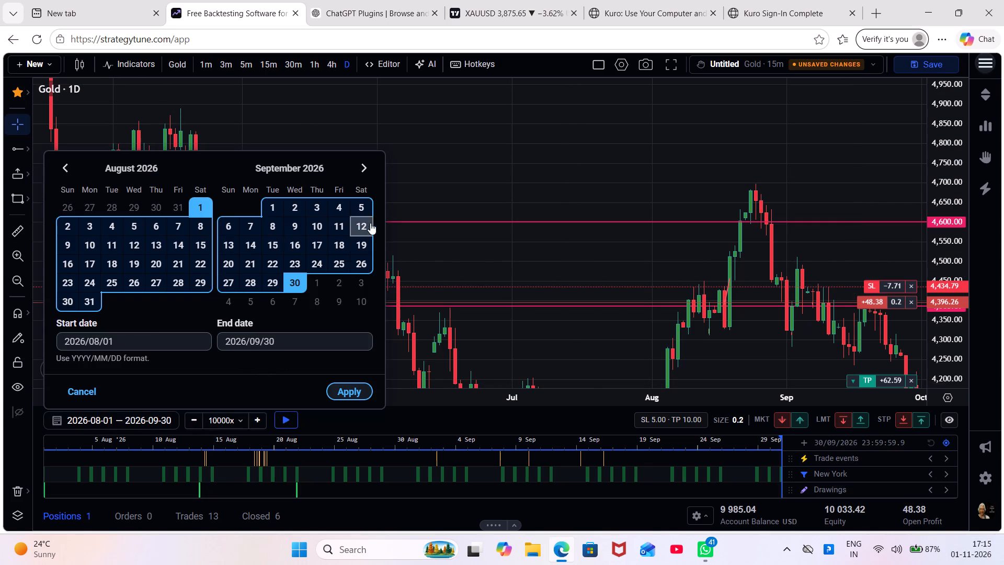
{"action": "left_click", "coordinate": [368, 166]}
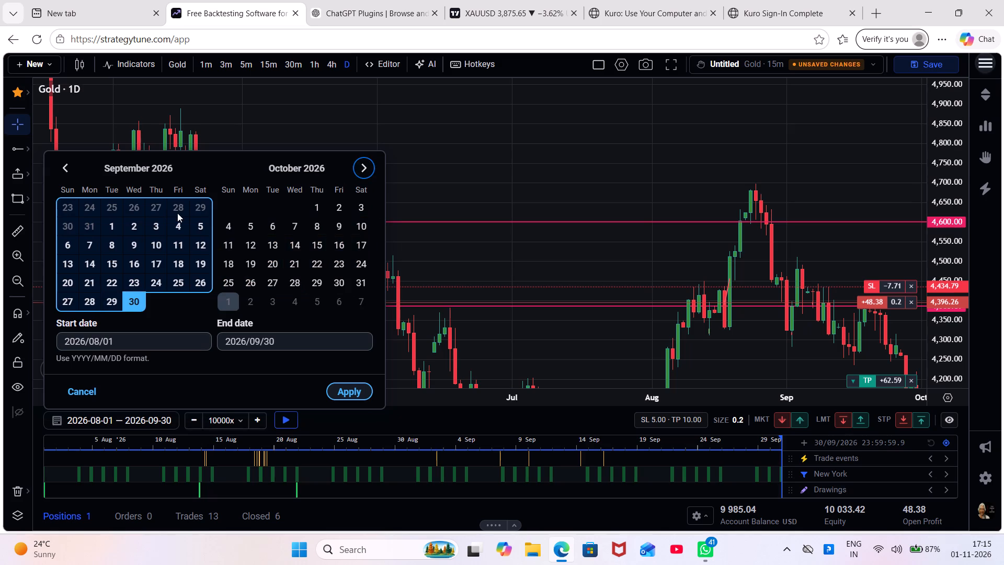
{"action": "left_click", "coordinate": [300, 234]}
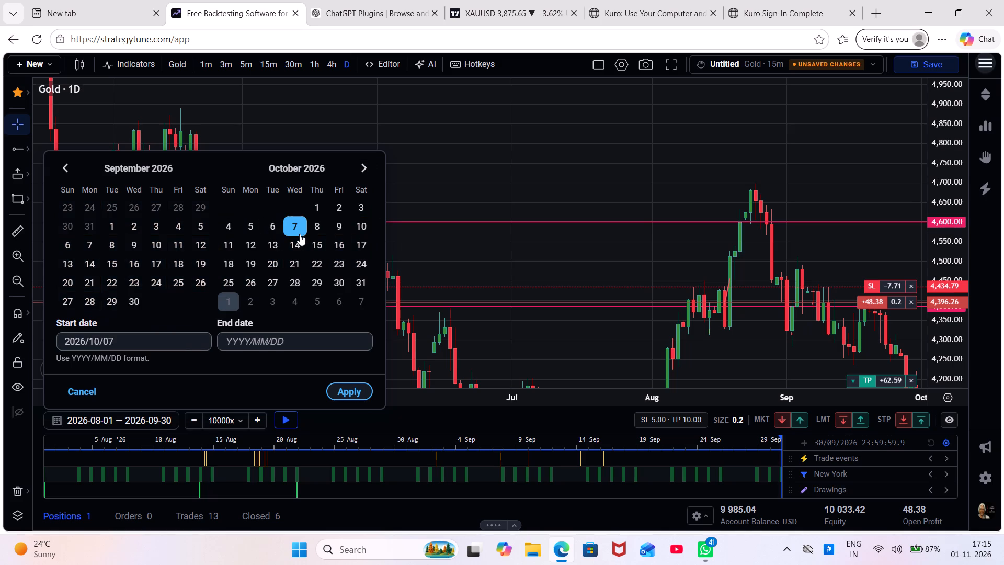
{"action": "left_click", "coordinate": [359, 398]}
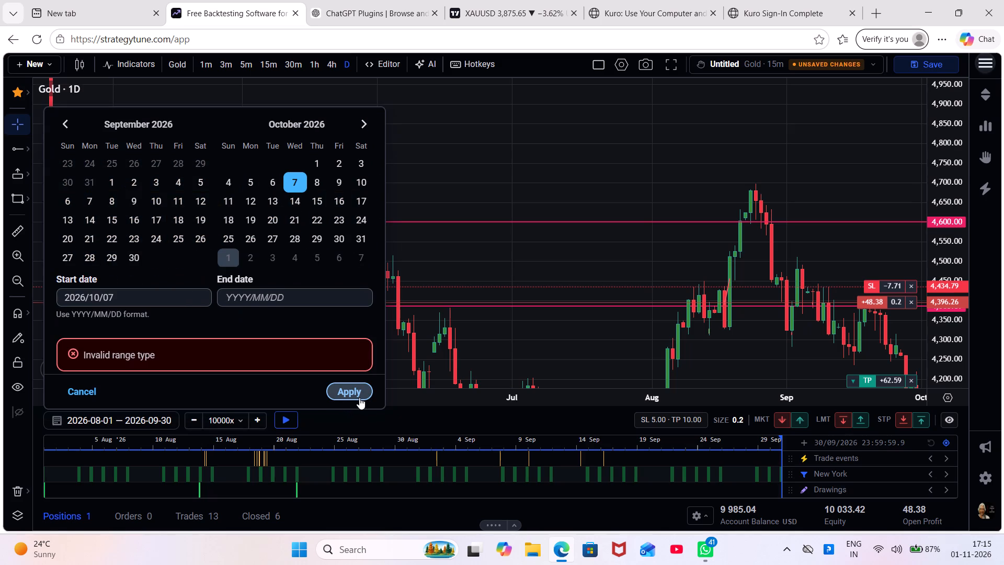
{"action": "left_click", "coordinate": [348, 195]}
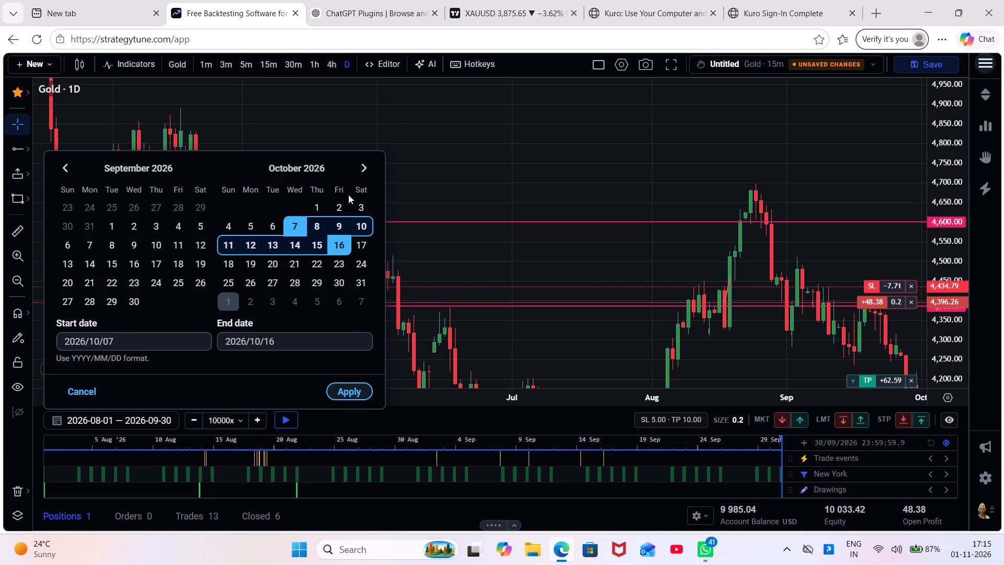
{"action": "left_click", "coordinate": [314, 207]}
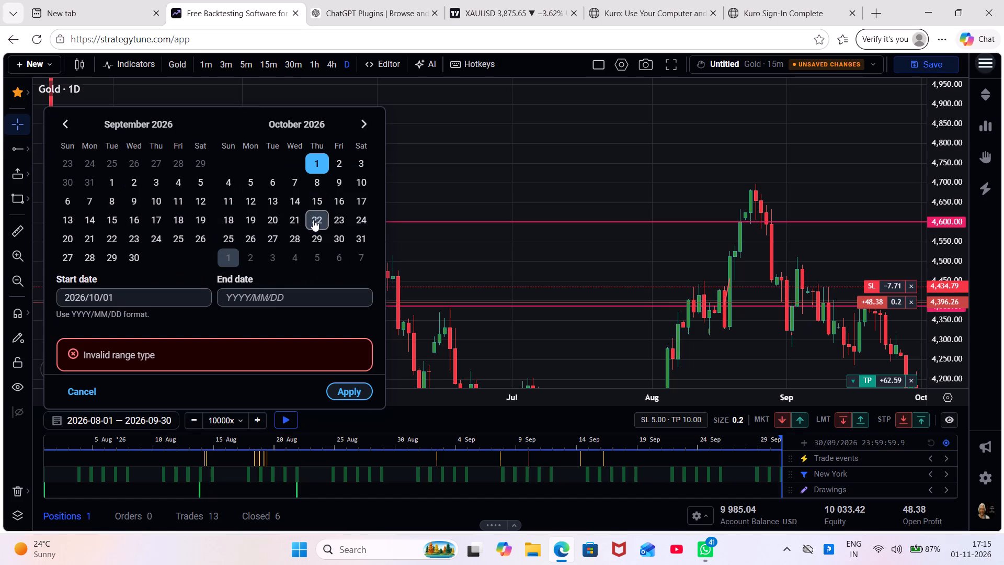
{"action": "left_click", "coordinate": [325, 205]}
{"action": "left_click", "coordinate": [345, 394]}
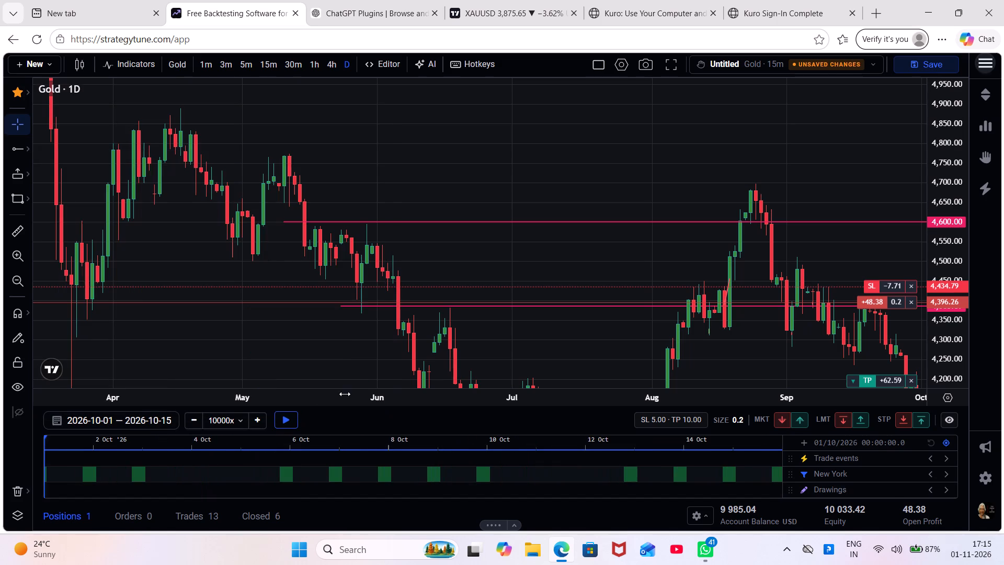
{"action": "left_click", "coordinate": [293, 425]}
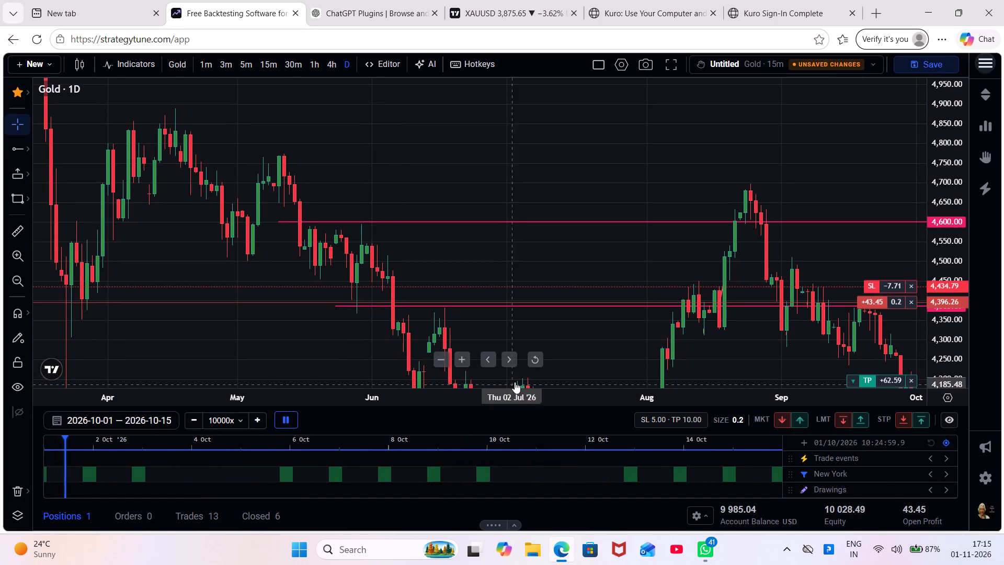
Lower the open short's stop loss below its entry price, to about 4,279.82, as the October replay runs.
{"action": "left_click_drag", "start_coordinate": [571, 361], "coordinate": [513, 215]}
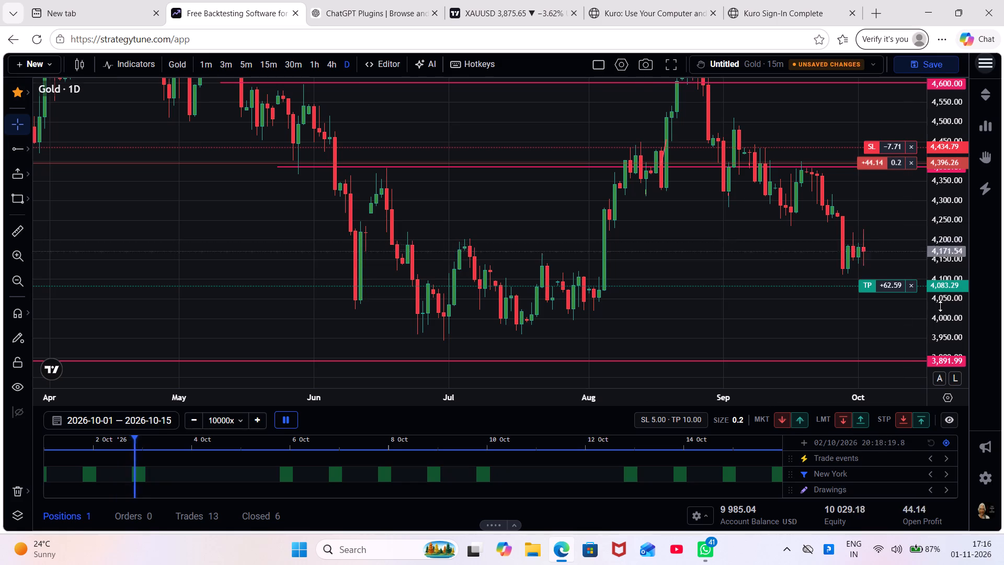
{"action": "scroll", "coordinate": [949, 309], "scroll_direction": "up", "scroll_amount": 5}
{"action": "scroll", "coordinate": [843, 290], "scroll_direction": "up", "scroll_amount": 5}
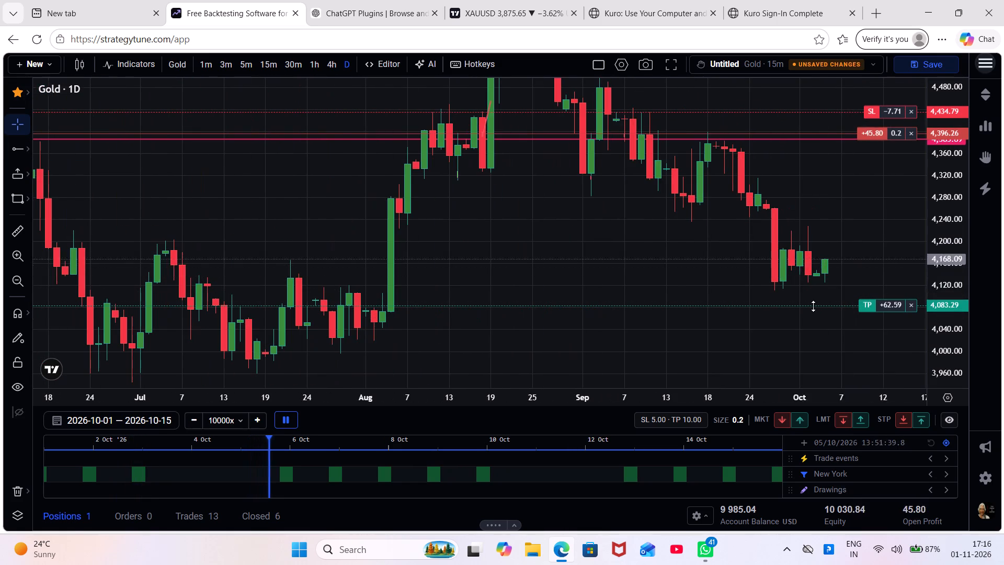
{"action": "scroll", "coordinate": [936, 346], "scroll_direction": "up", "scroll_amount": 3}
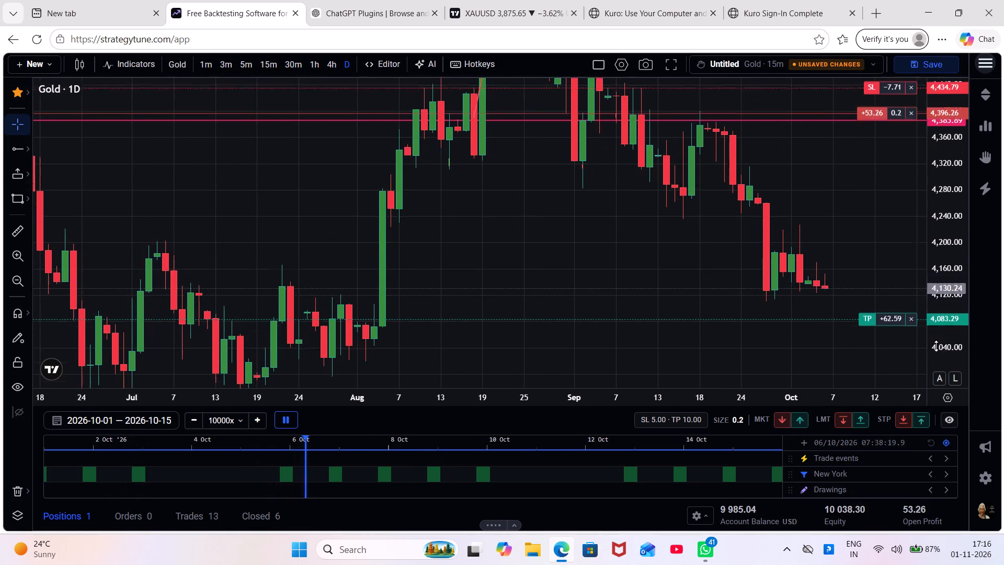
{"action": "scroll", "coordinate": [936, 346], "scroll_direction": "up", "scroll_amount": 2}
{"action": "left_click_drag", "start_coordinate": [871, 279], "coordinate": [863, 307]}
{"action": "scroll", "coordinate": [863, 307], "scroll_direction": "down", "scroll_amount": 3}
{"action": "left_click_drag", "start_coordinate": [906, 250], "coordinate": [824, 311]}
{"action": "left_click_drag", "start_coordinate": [888, 118], "coordinate": [882, 260]}
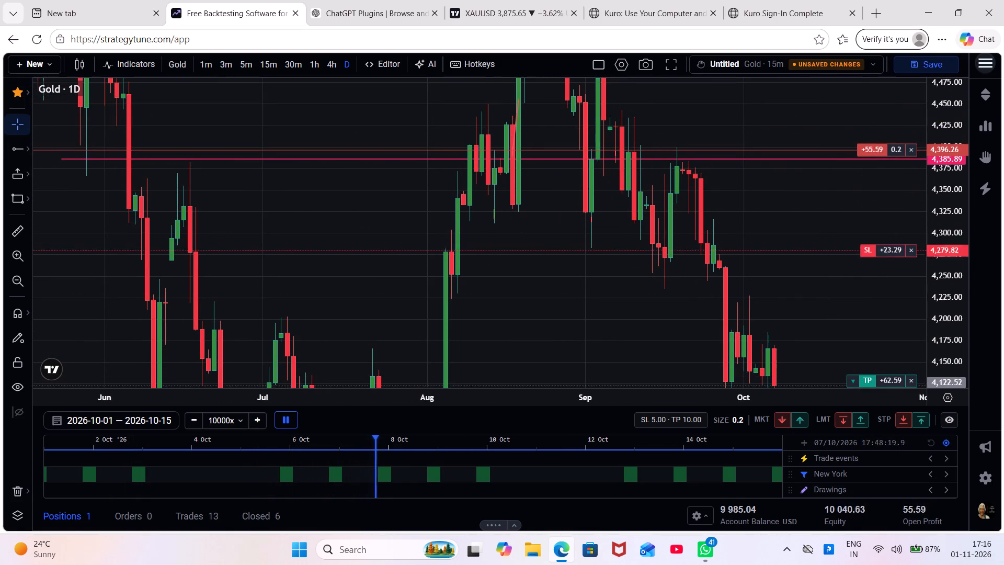
{"action": "left_click_drag", "start_coordinate": [882, 260], "coordinate": [880, 303]}
Measure the closed short's price move on the daily chart, starting from its September entry at about 4,397.86.
{"action": "left_click_drag", "start_coordinate": [848, 323], "coordinate": [859, 197]}
{"action": "left_click_drag", "start_coordinate": [839, 256], "coordinate": [839, 289]}
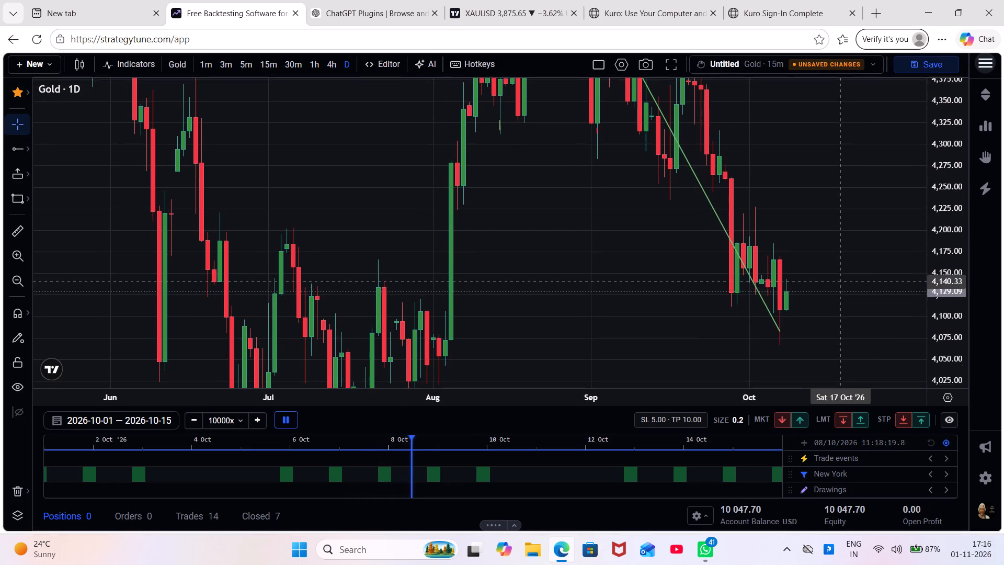
{"action": "left_click_drag", "start_coordinate": [839, 289], "coordinate": [831, 299]}
{"action": "left_click_drag", "start_coordinate": [715, 319], "coordinate": [713, 361]}
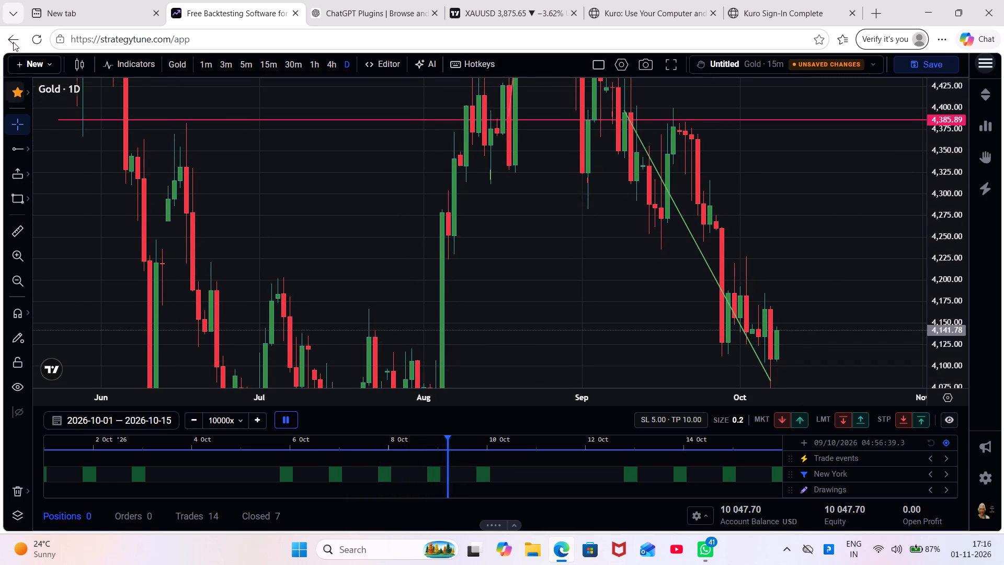
{"action": "left_click", "coordinate": [13, 234]}
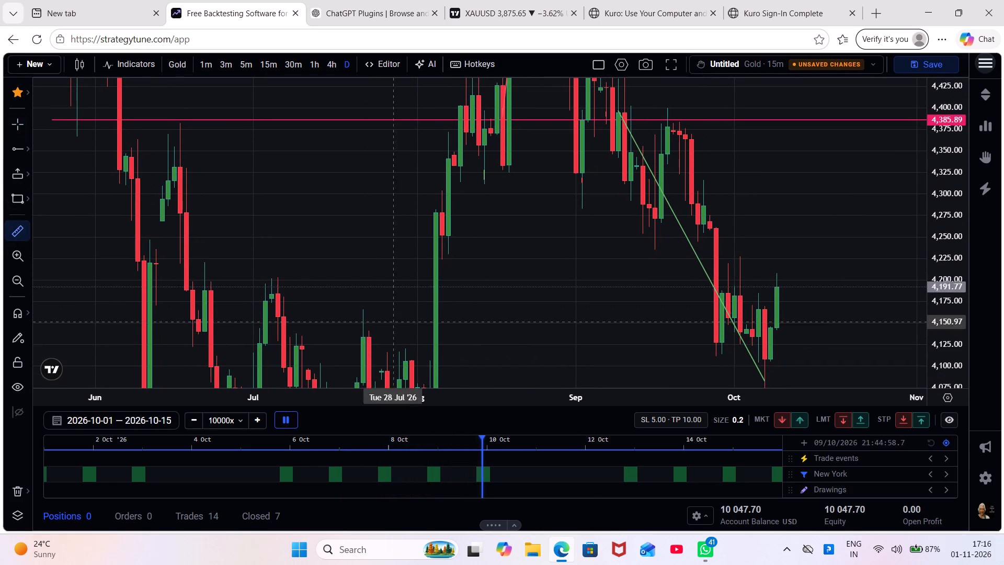
{"action": "left_click", "coordinate": [604, 109]}
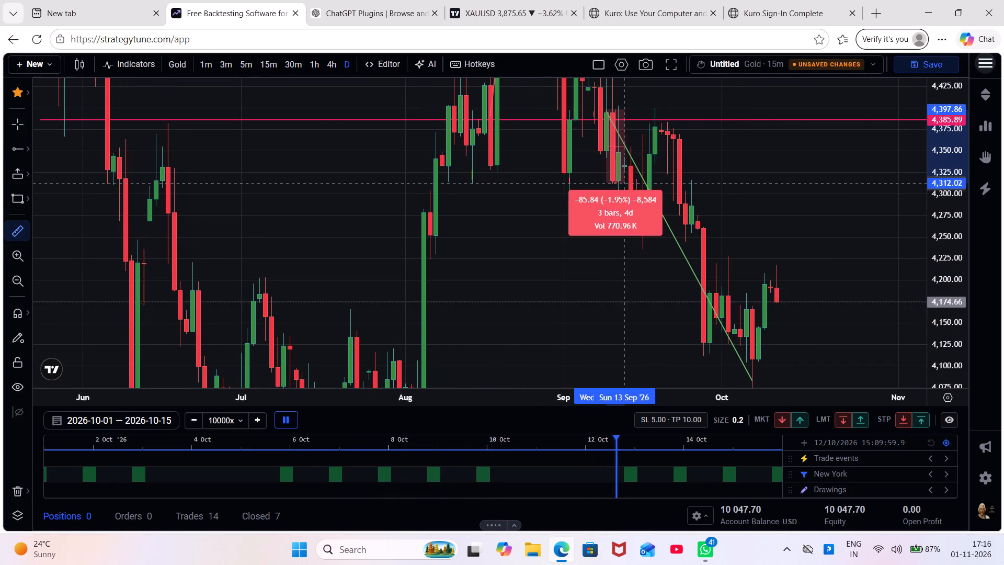